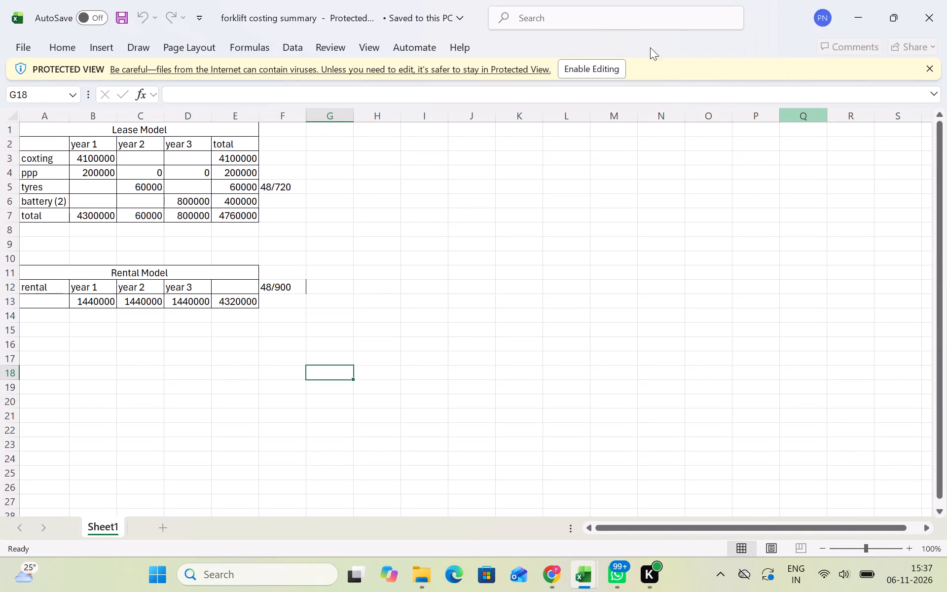
Enable editing of the protected forklift costing summary workbook.
left_click(607, 66)
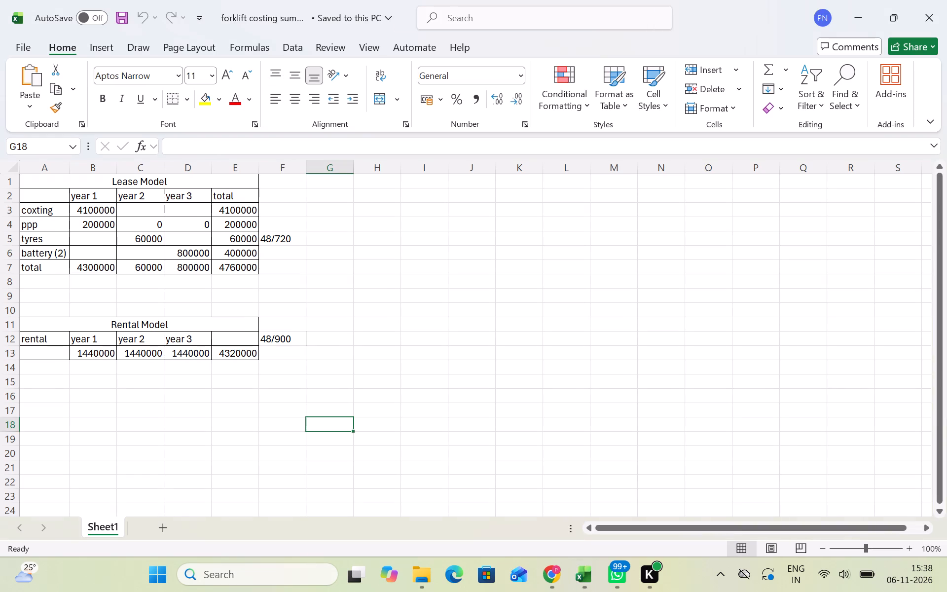
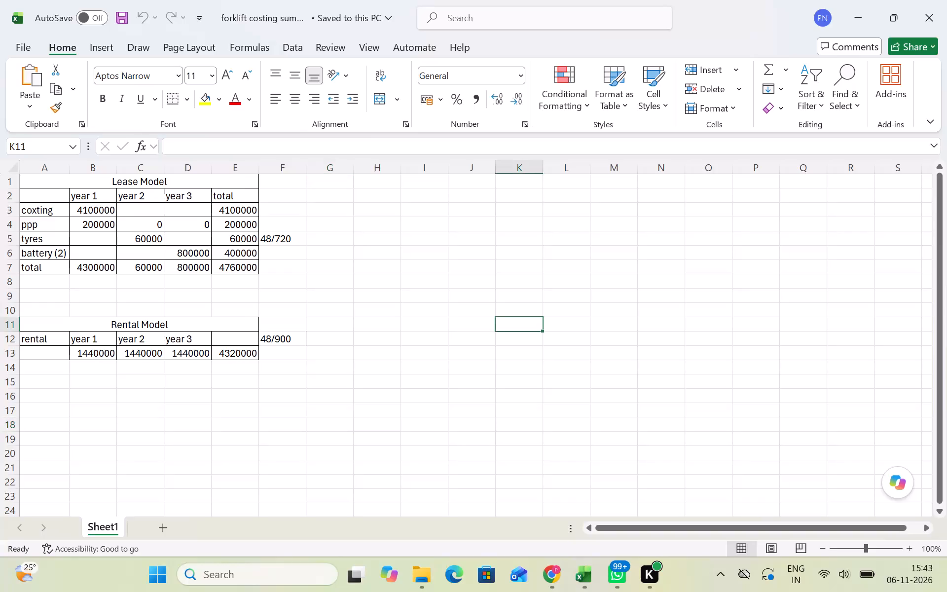
Enter 2000 in cell K11, beside the Rental Model table.
type("2000")
key("Return")
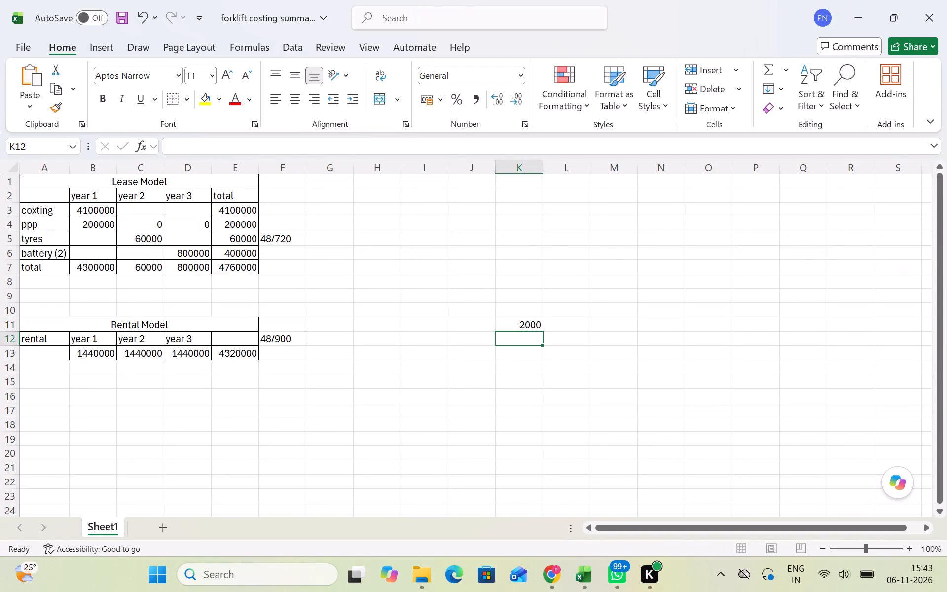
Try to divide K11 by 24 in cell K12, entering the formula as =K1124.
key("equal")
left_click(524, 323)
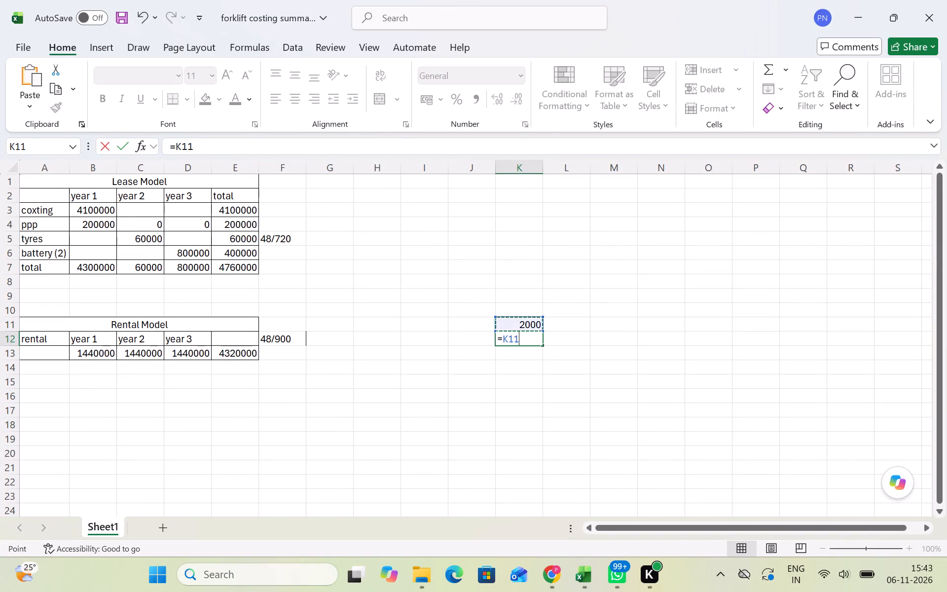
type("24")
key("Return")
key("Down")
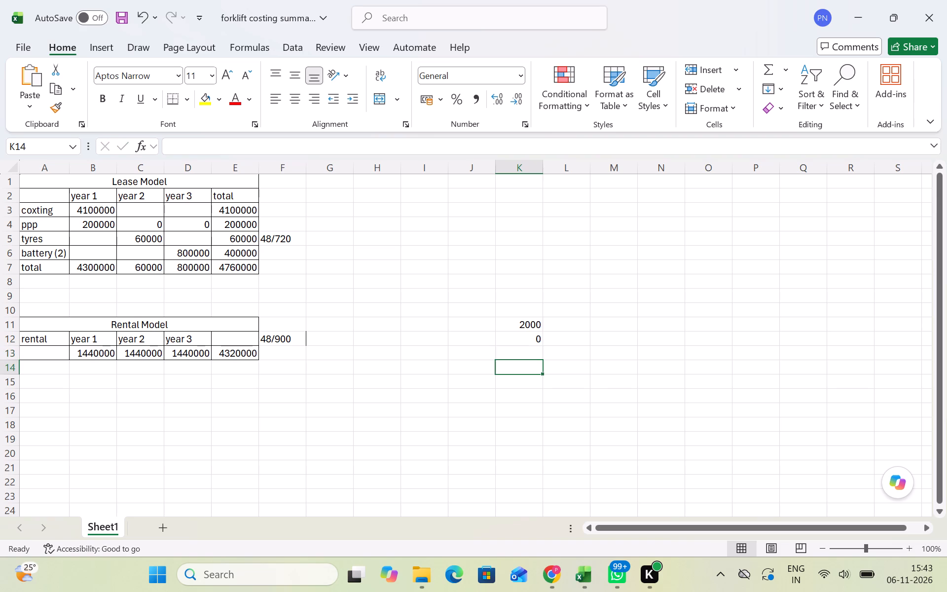
Format cell K12 to show one decimal place.
key("Up")
key("Up")
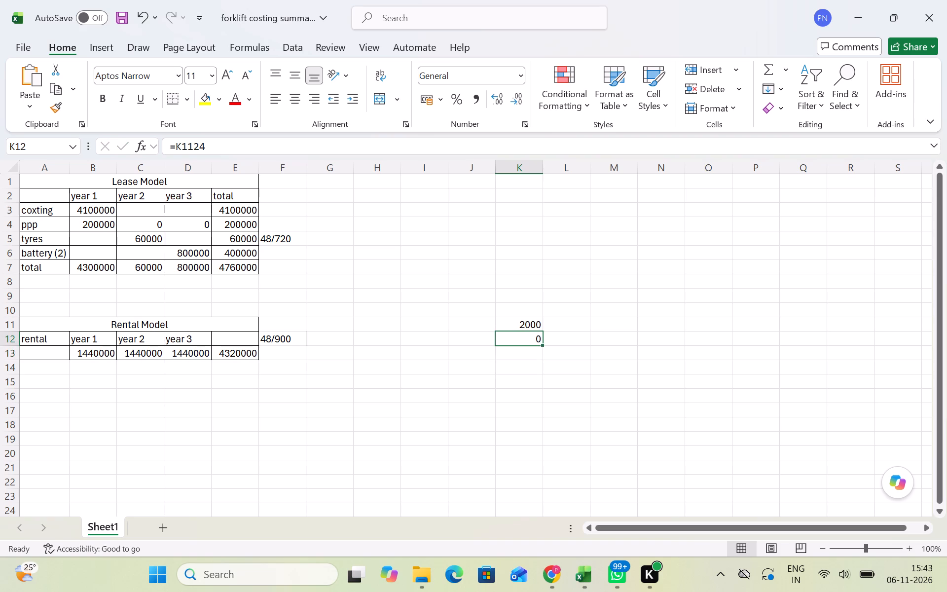
left_click(494, 99)
Replace the formula in cell K12 with =K11/24.
key("equal")
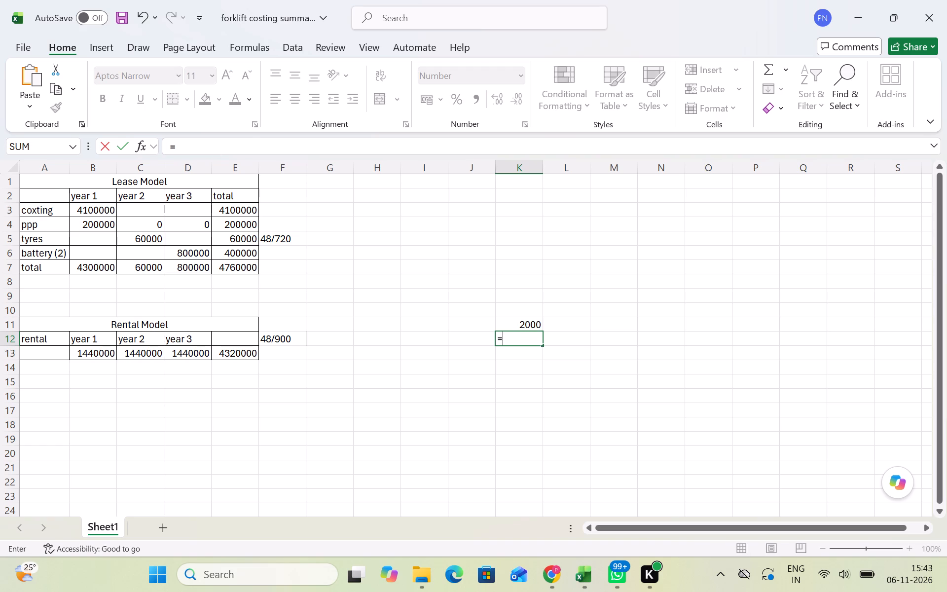
left_click(512, 324)
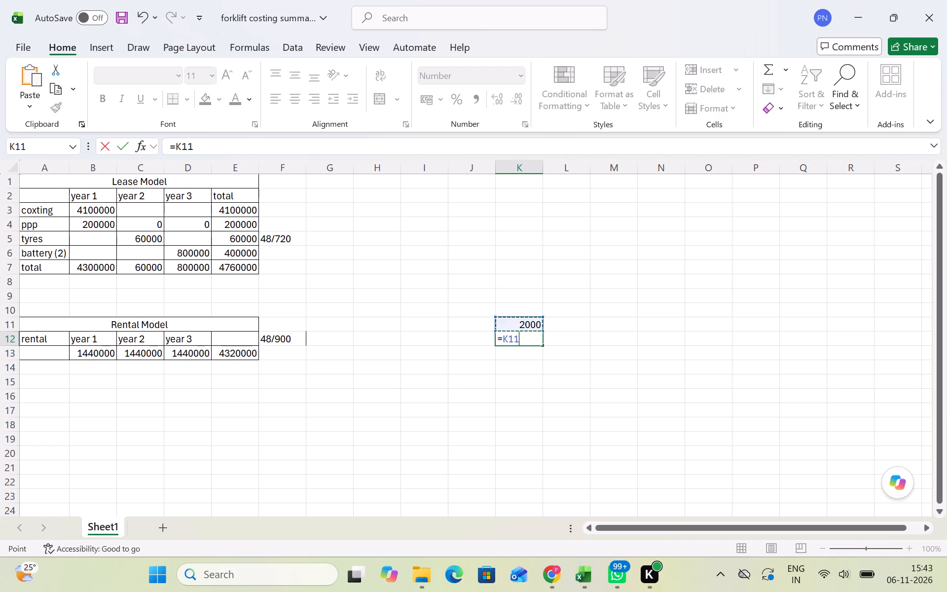
key("slash")
type("24")
key("Return")
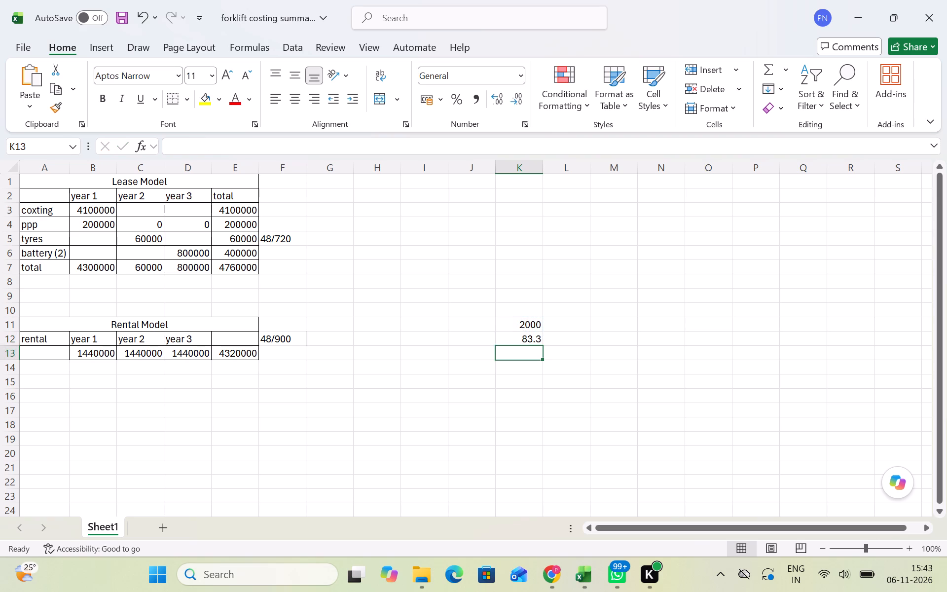
key("Up")
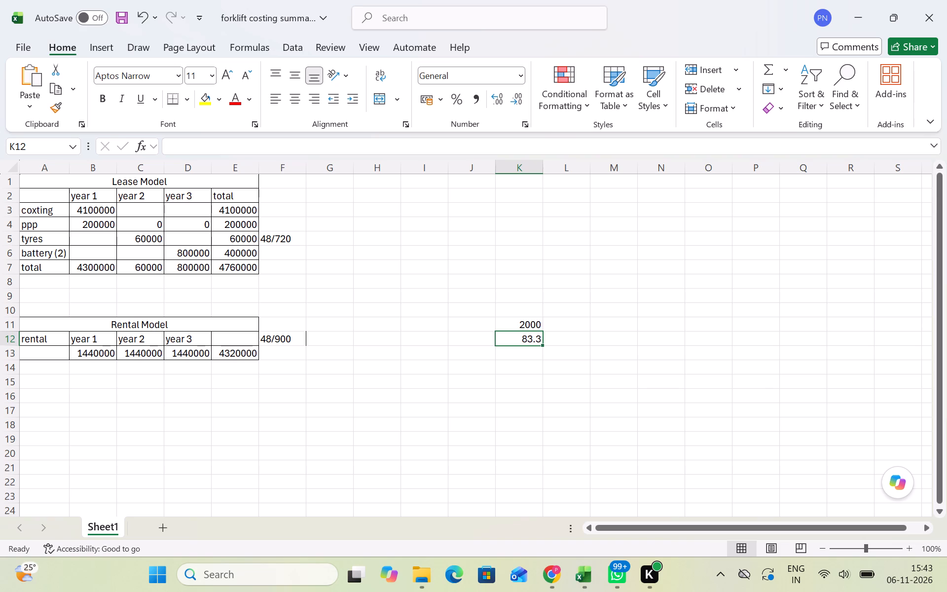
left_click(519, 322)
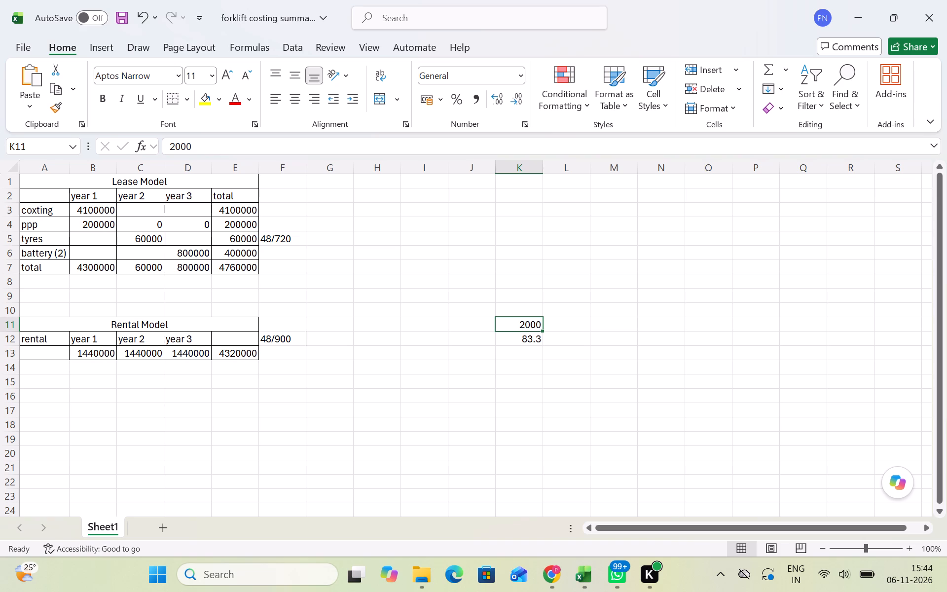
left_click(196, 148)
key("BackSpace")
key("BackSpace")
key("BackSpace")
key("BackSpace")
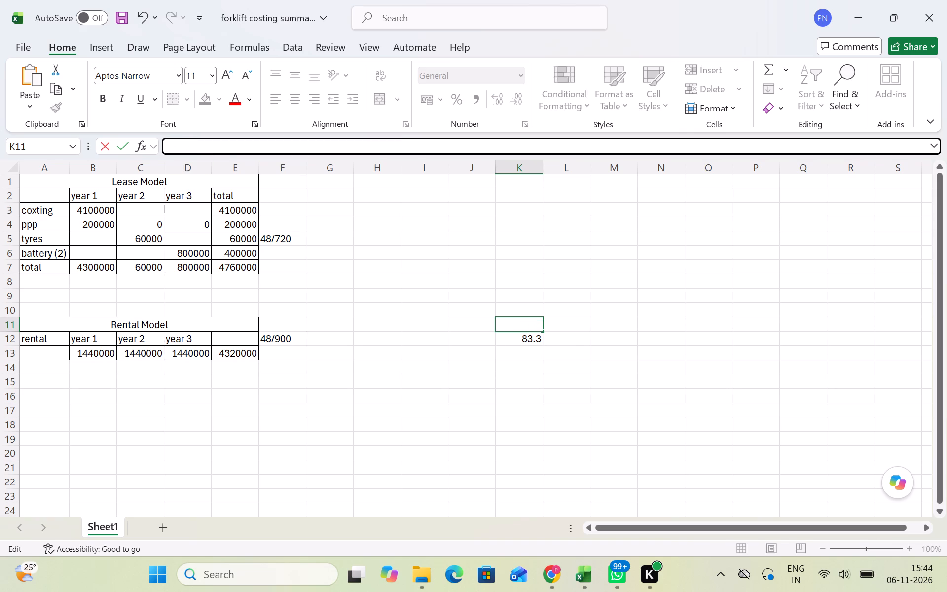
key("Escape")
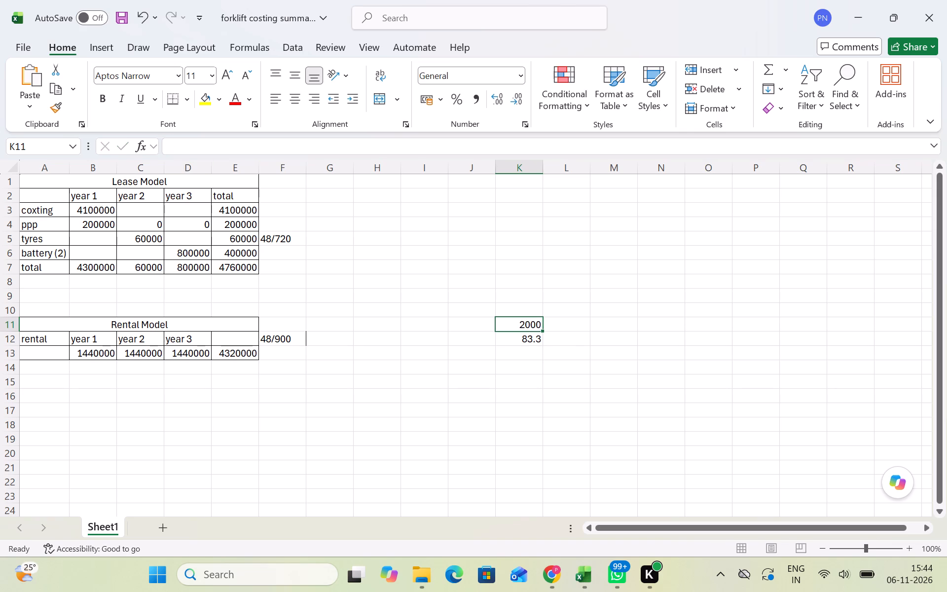
Change the divisor in cell K12's formula to 8, making it =K11/8.
key("Down")
left_click(212, 146)
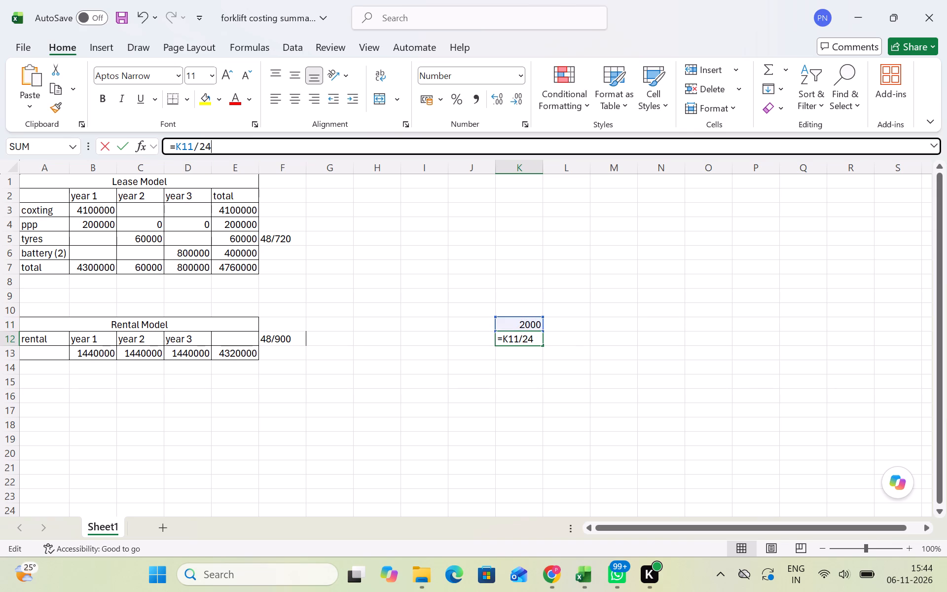
key("BackSpace")
key("BackSpace")
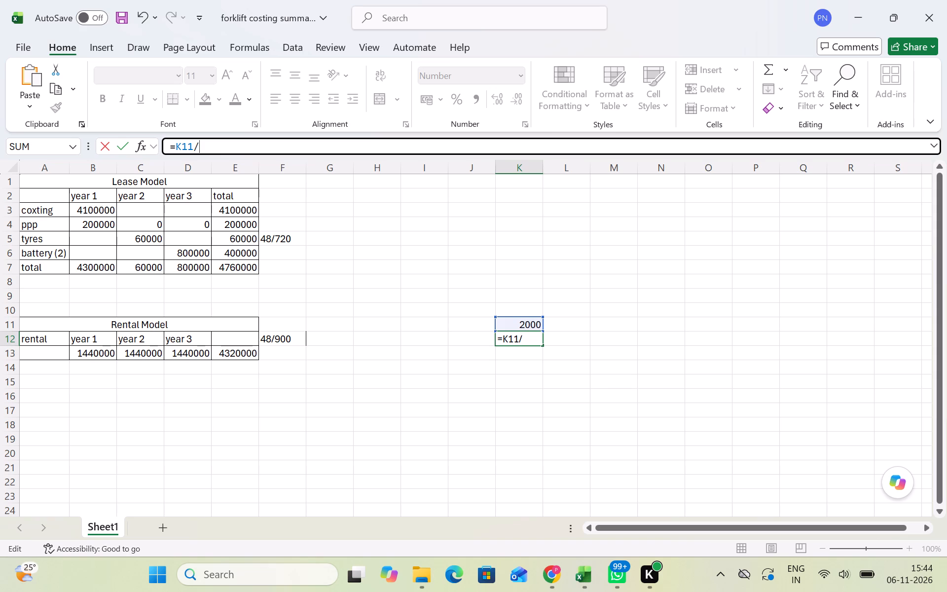
key("8")
key("Return")
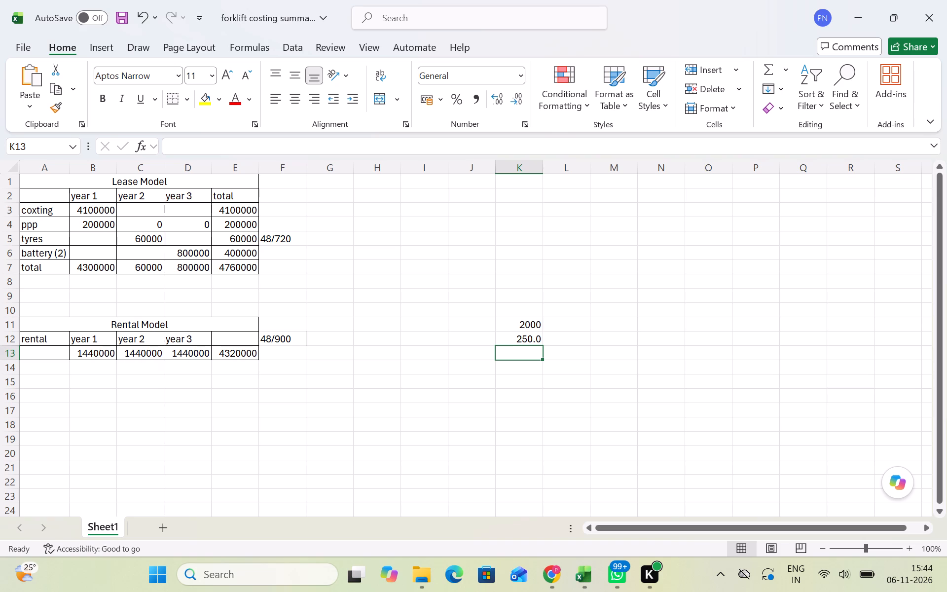
Divide K12 by 30 in cell K13 with the formula =K12/30.
key("equal")
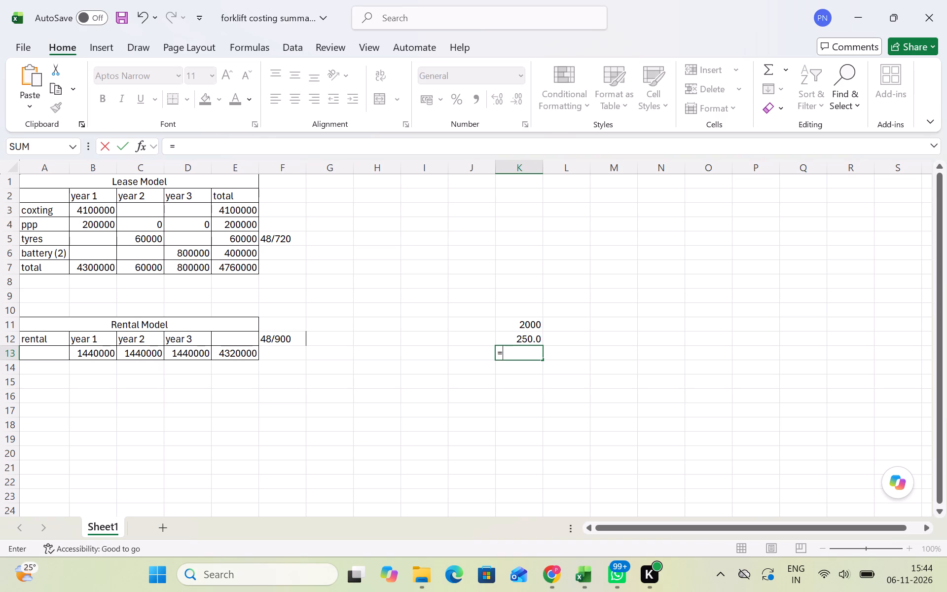
left_click(522, 342)
key("slash")
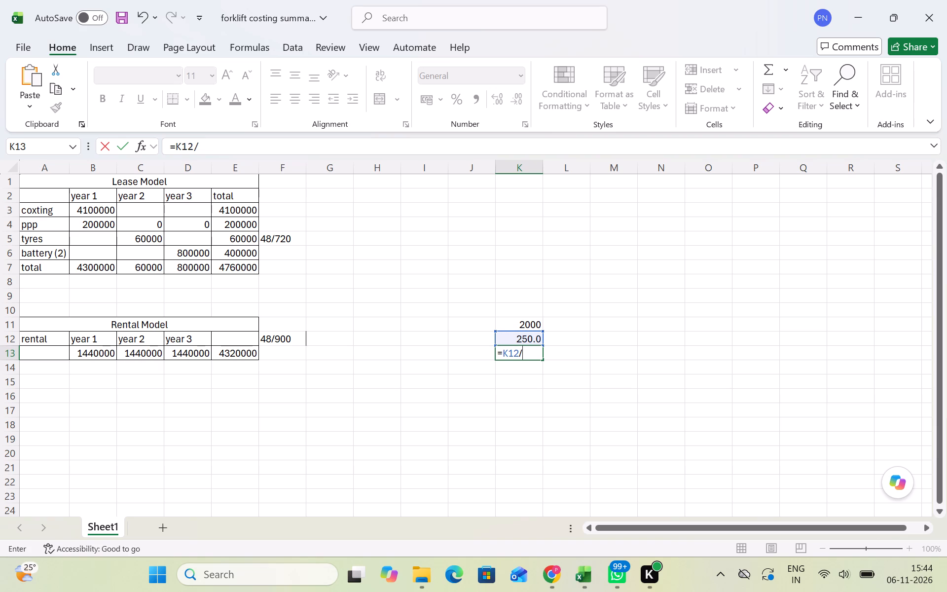
type("30")
key("shift+Return")
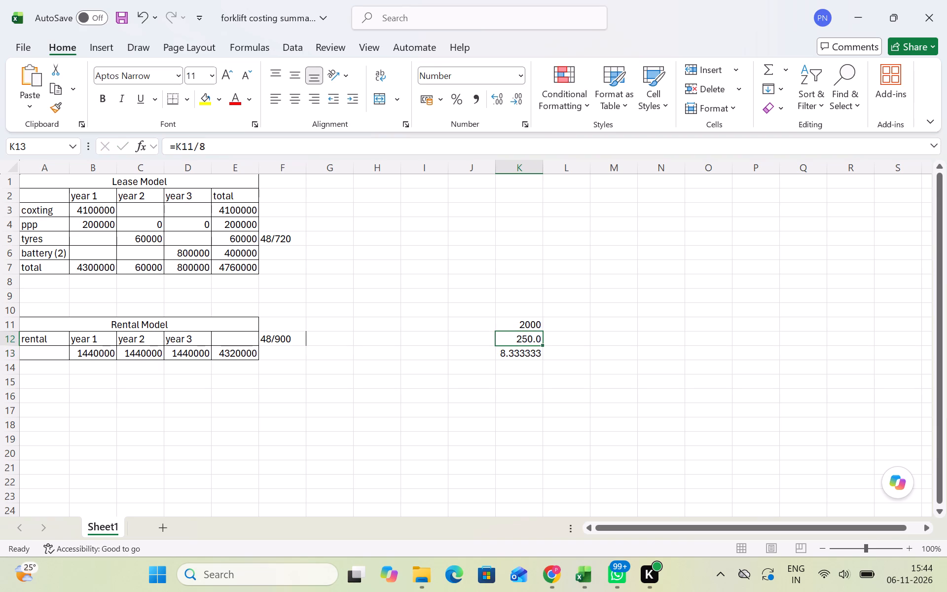
key("Down")
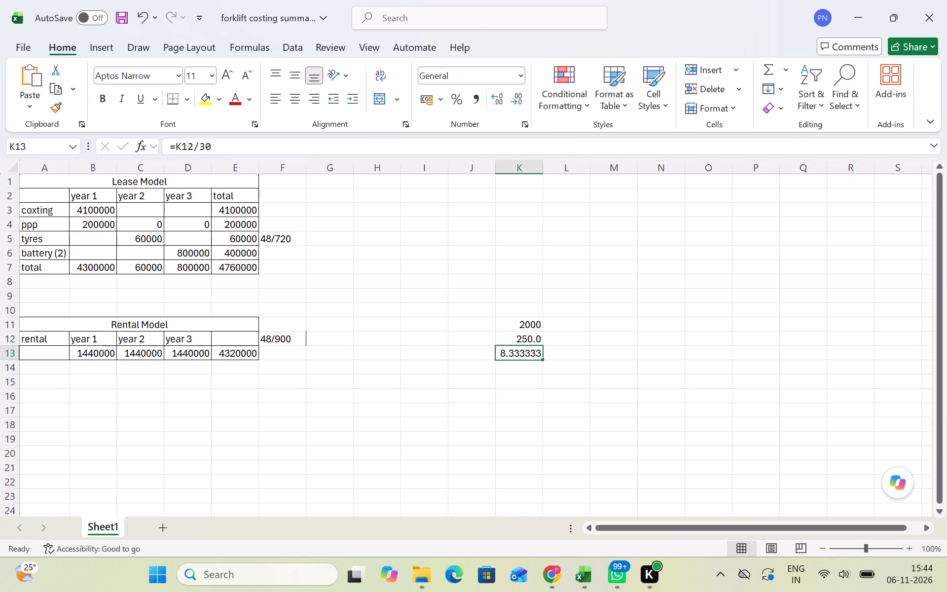
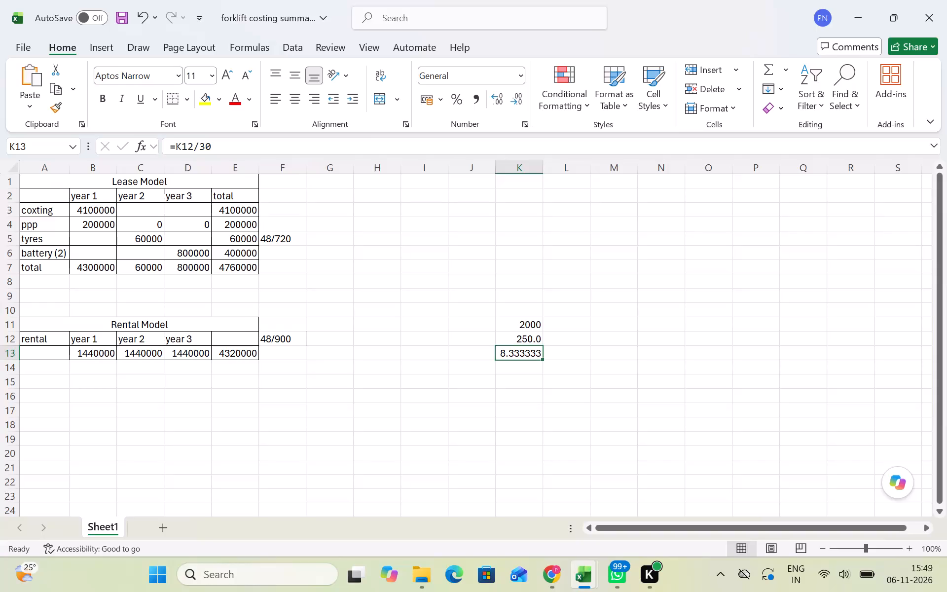
Correct the misspelled row label in cell A3 of the lease table to costing.
left_click(94, 213)
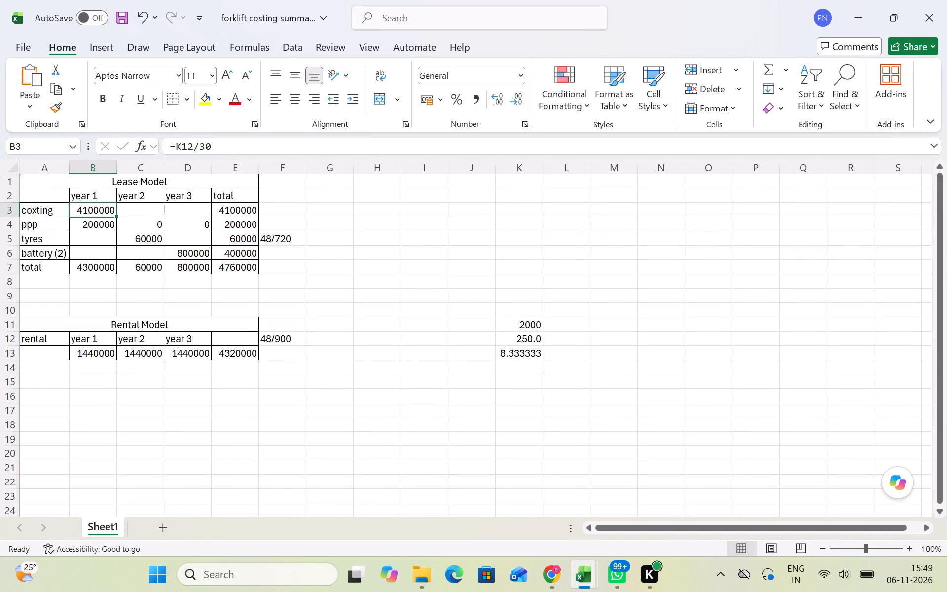
left_click(54, 213)
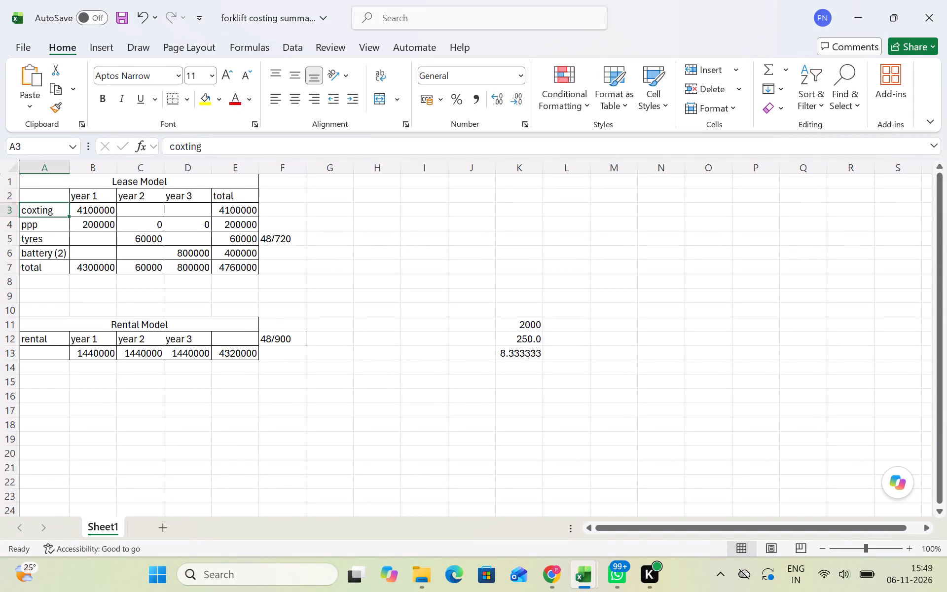
left_click(184, 150)
key("BackSpace")
key("s")
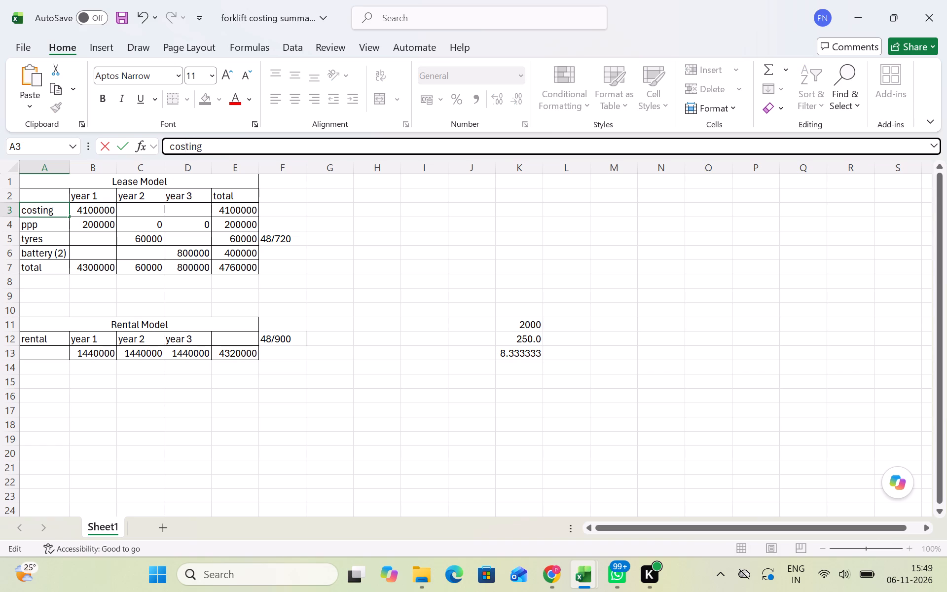
key("Return")
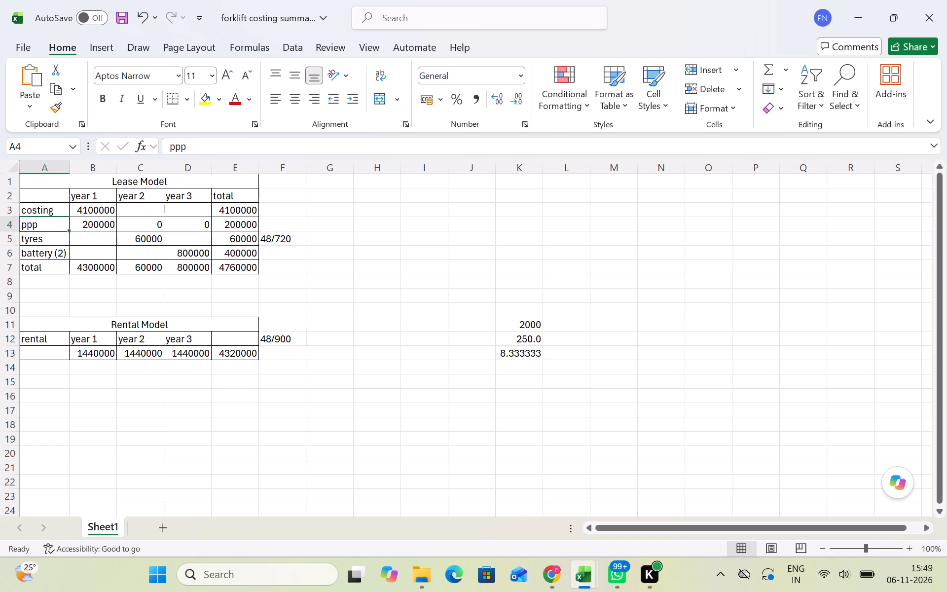
Apply the comma number style with no decimal places to A3:F15, covering the lease and rental table figures.
left_click(96, 216)
key("shift+Down")
key("shift+Down")
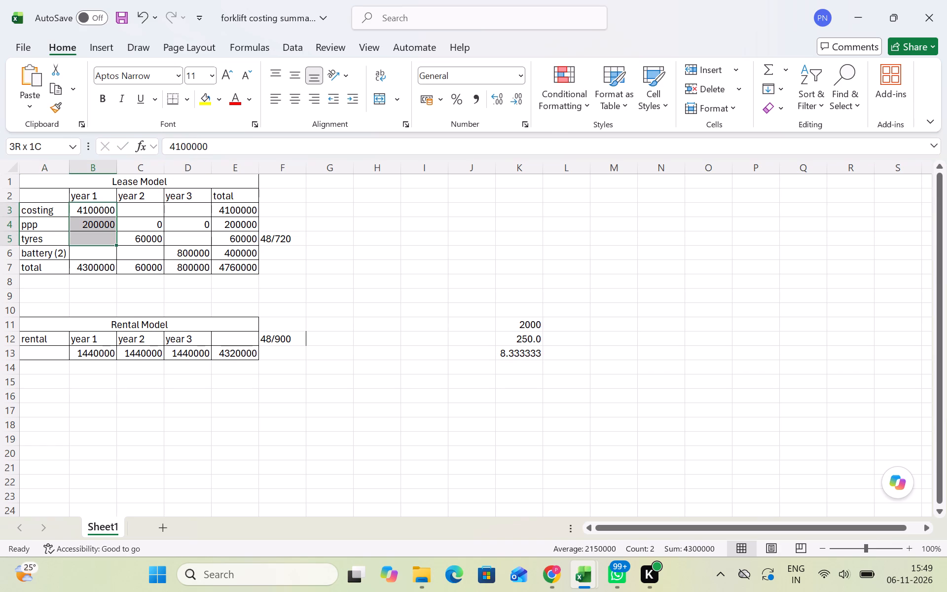
key("shift+Down")
key("shift+Down")
key("shift+Down")
key("shift+Down")
key("shift+Right")
key("shift+Right")
key("shift+Right")
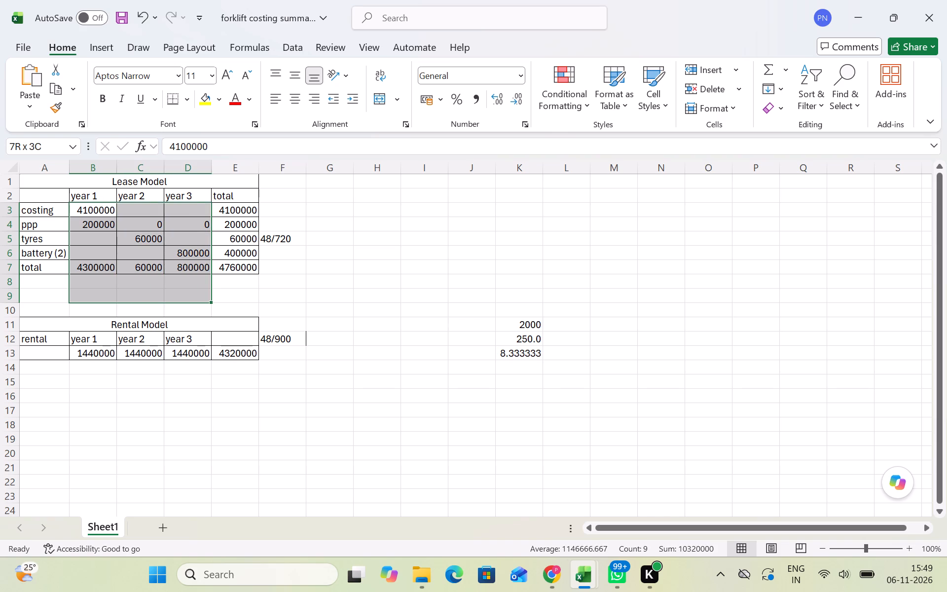
key("shift+Right")
key("shift+Down")
key("shift+Down")
key("shift+Down")
key("shift+Down")
key("shift+Down")
key("shift+Down")
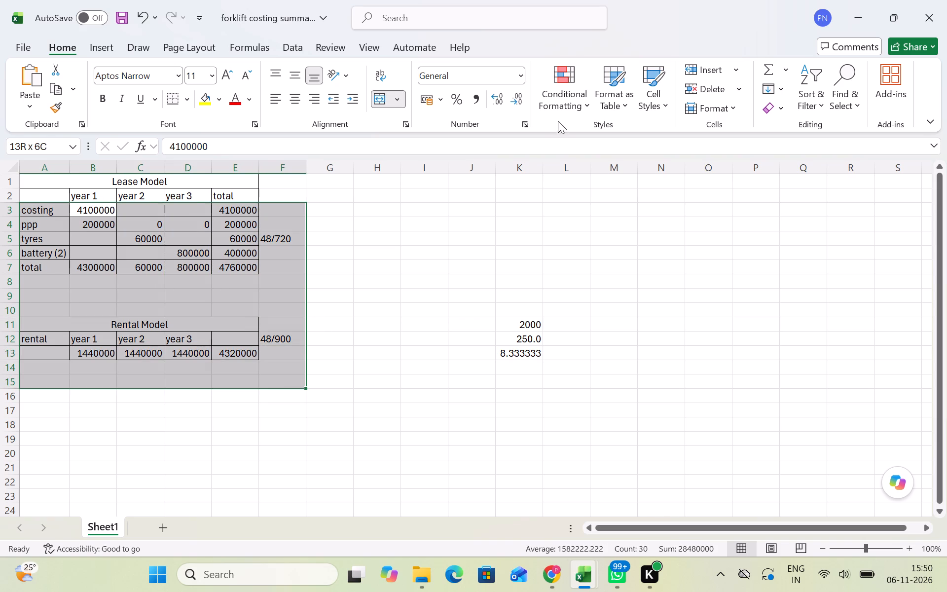
left_click(474, 98)
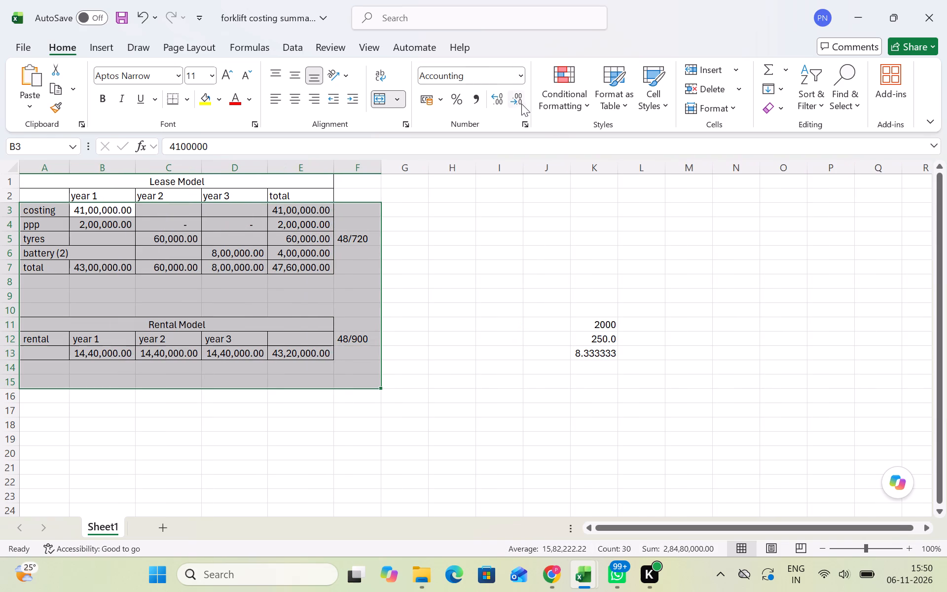
double_click(518, 100)
left_click(440, 353)
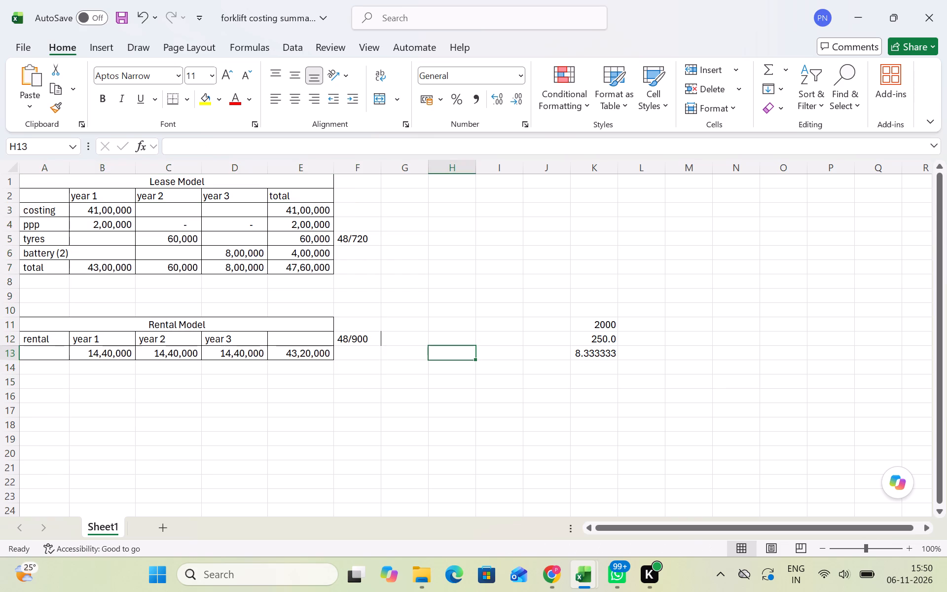
Replace the year 1 costing value in cell B3 with the formula =175000*12.
left_click(103, 272)
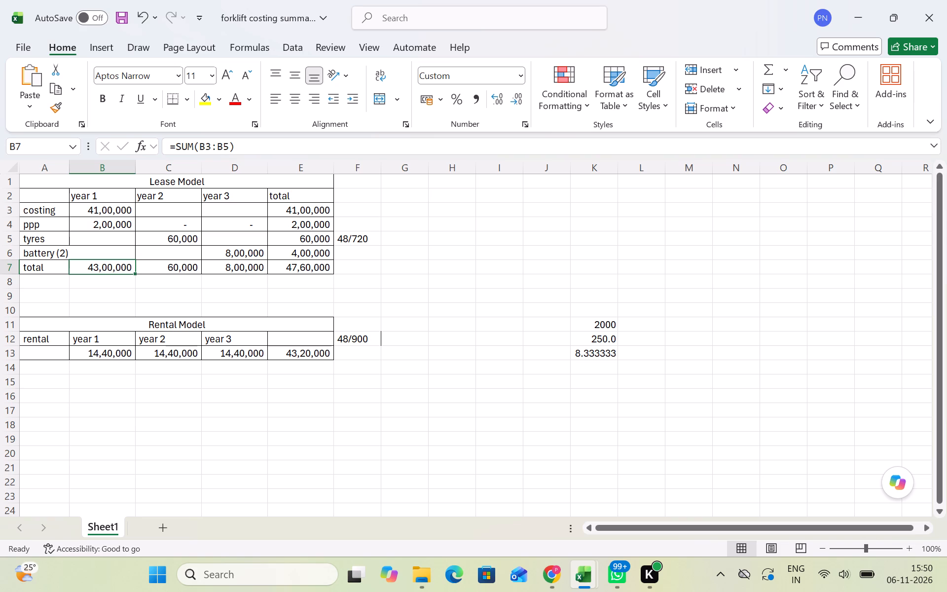
left_click(106, 209)
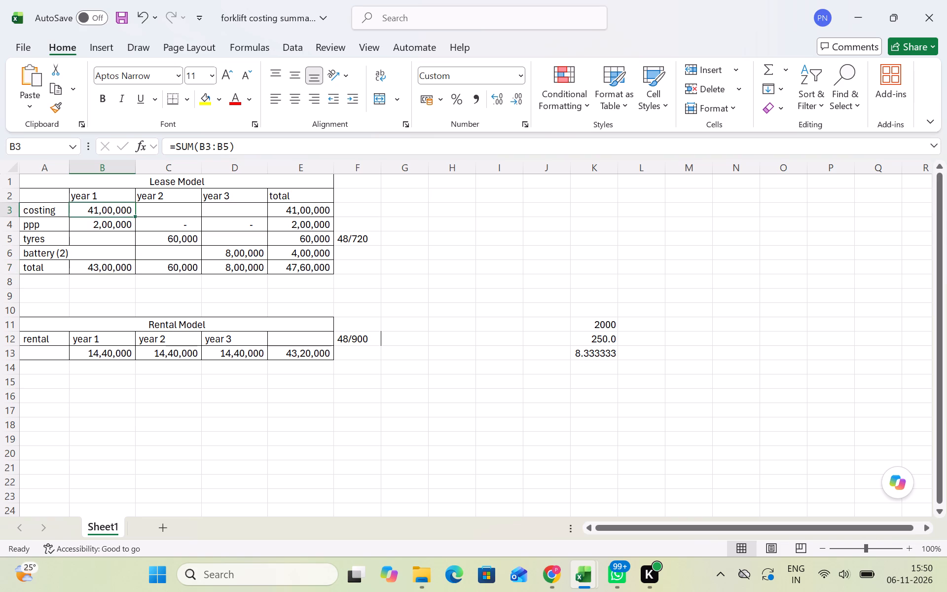
left_click(100, 266)
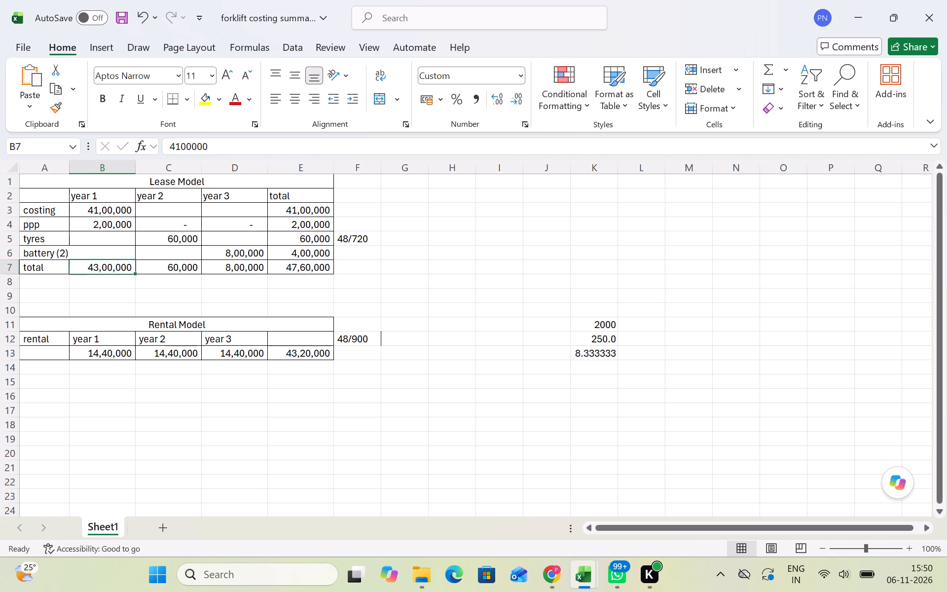
left_click(111, 207)
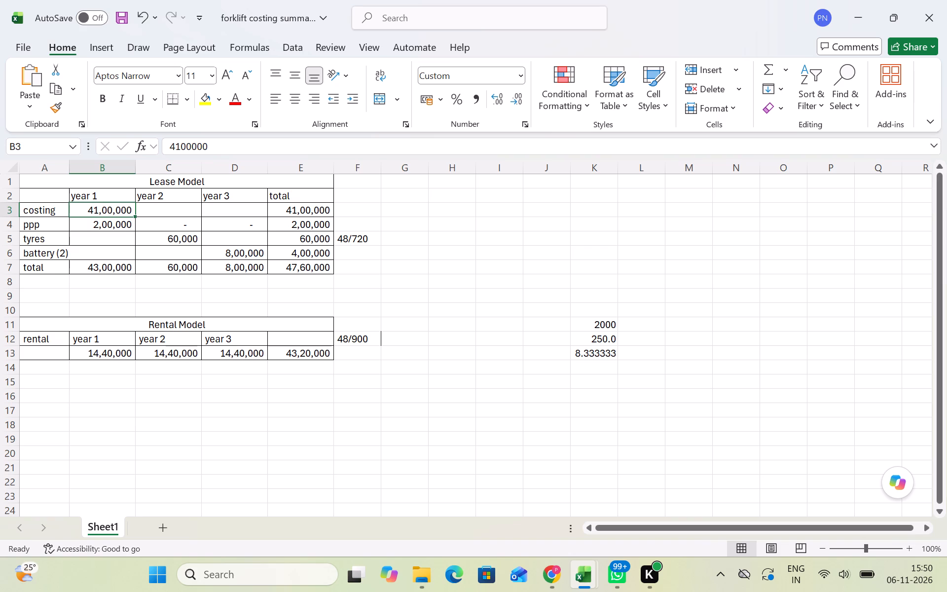
key("equal")
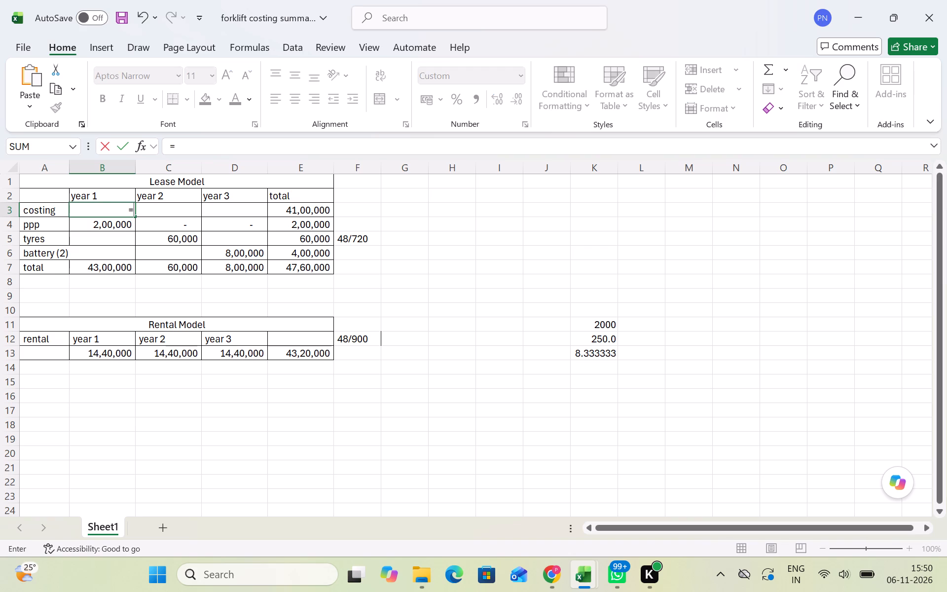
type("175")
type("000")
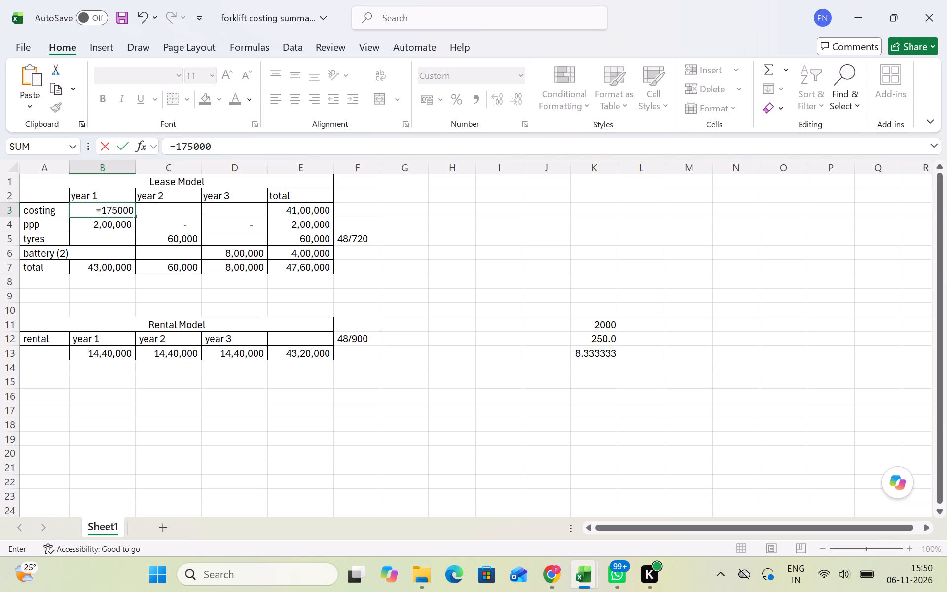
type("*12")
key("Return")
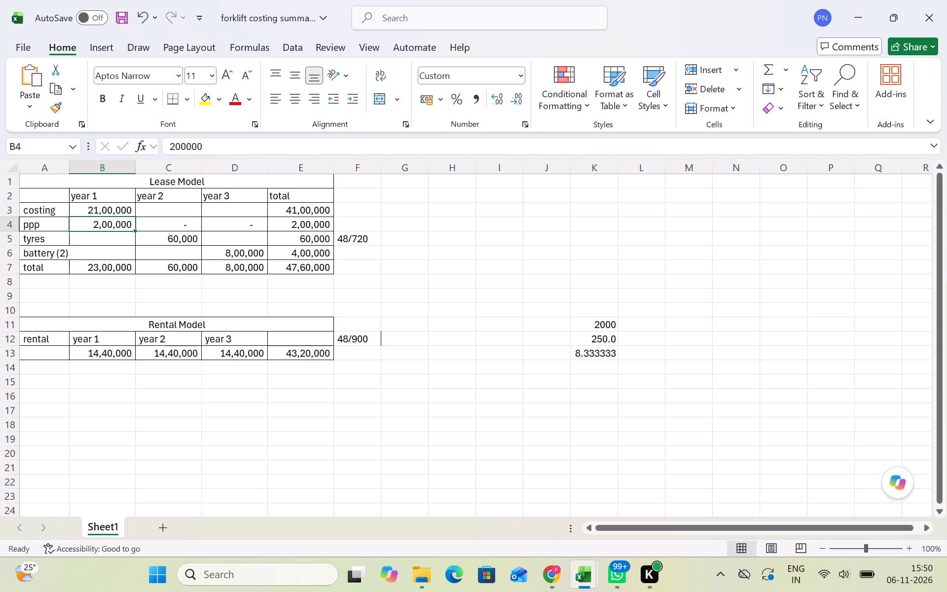
Clear the year 1 ppp amount in cell B4.
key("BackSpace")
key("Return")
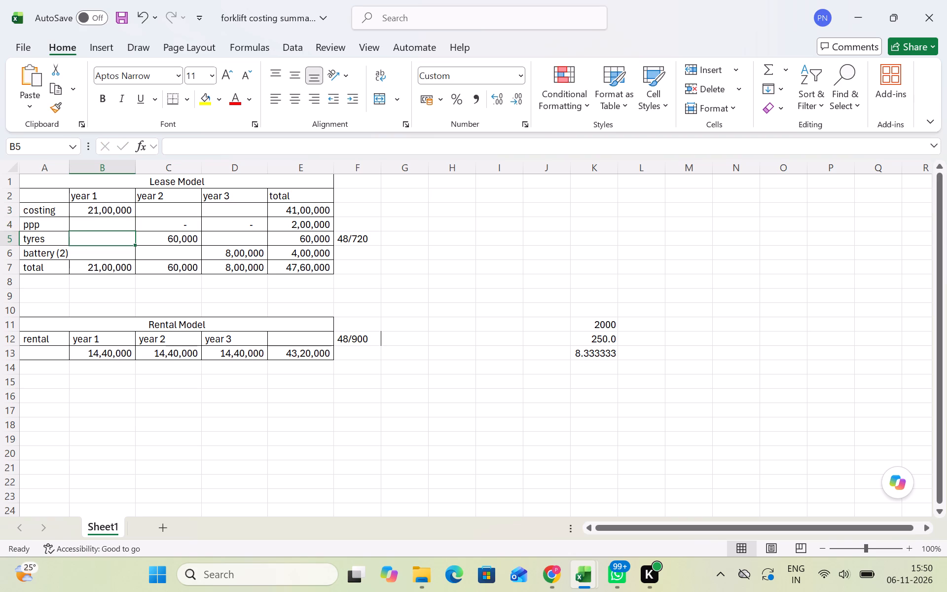
Copy the year 1 costing formula from B3 into the year 2 and year 3 cells, C3 and D3.
left_click(109, 266)
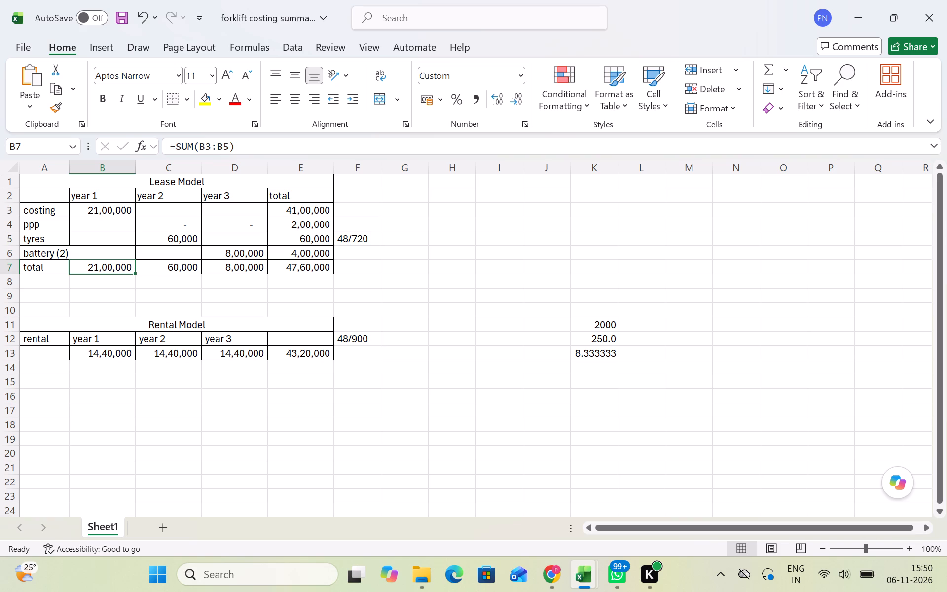
left_click(132, 274)
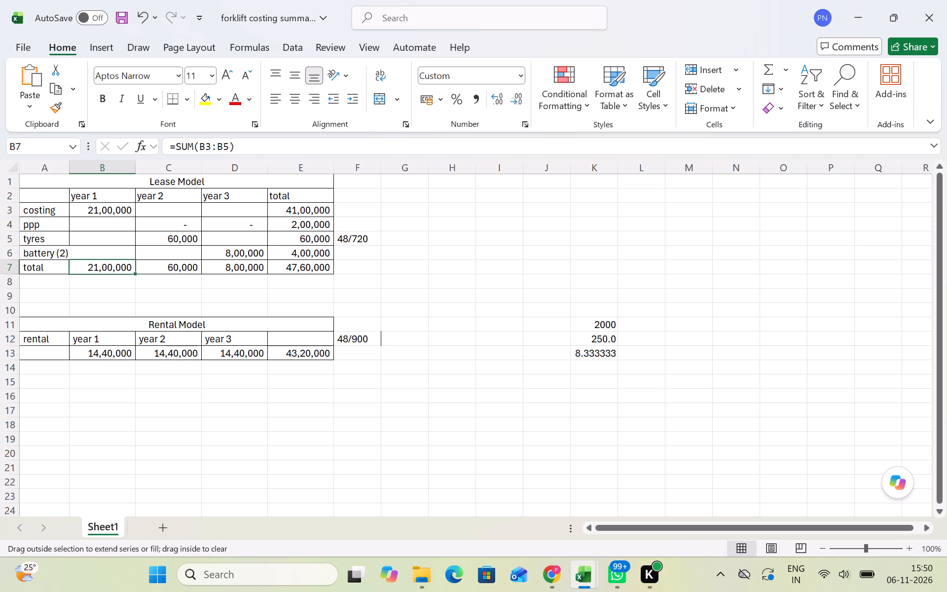
left_click(118, 211)
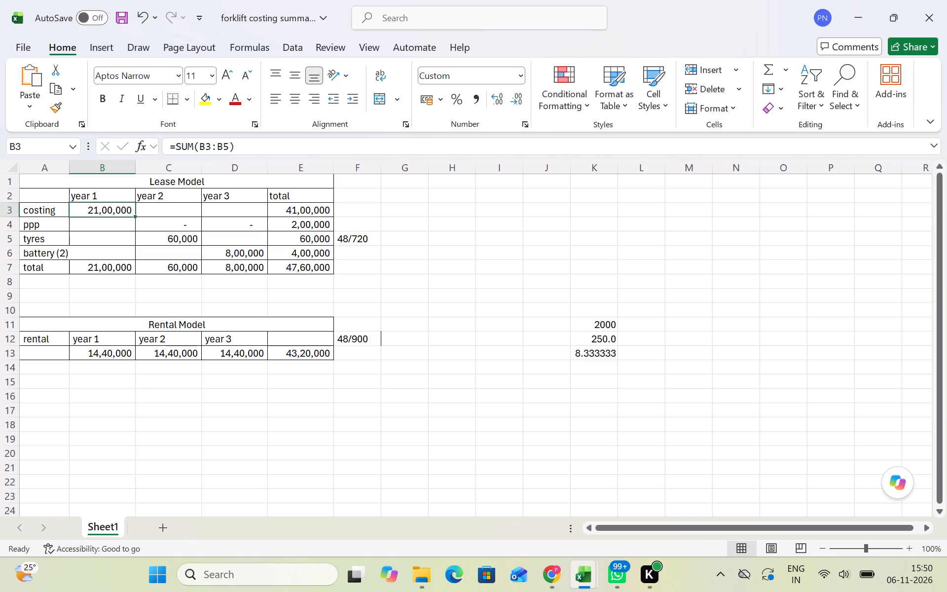
key("ctrl+c")
key("Right")
key("ctrl+v")
key("Right")
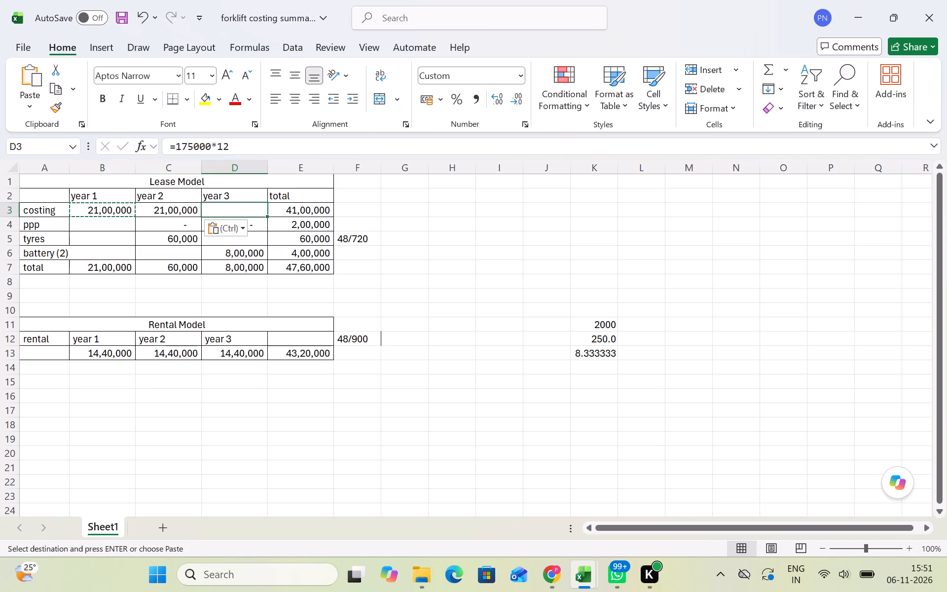
key("ctrl+v")
key("Escape")
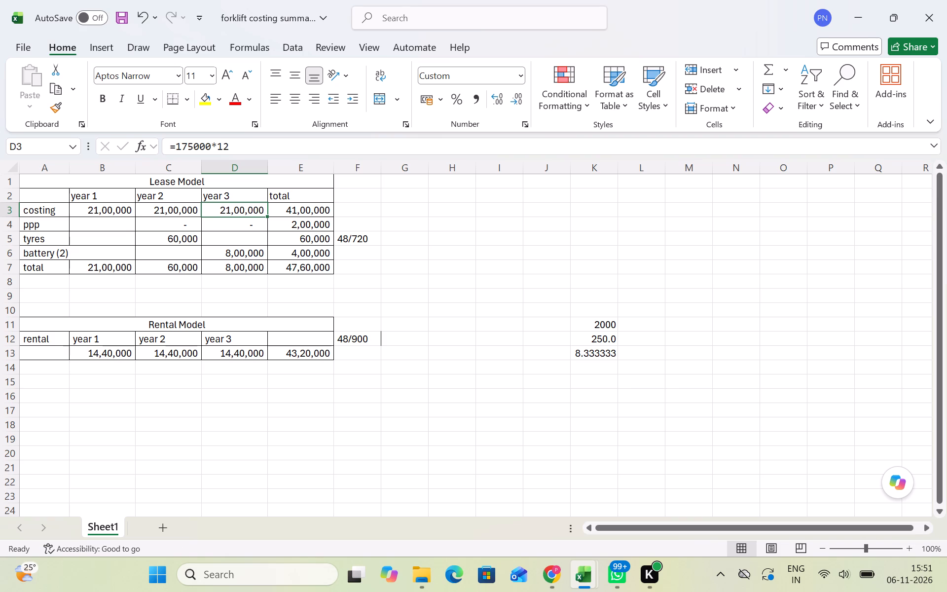
Replace the costing row's total in cell E3 with the formula =SUM(B3:D3).
left_click(309, 208)
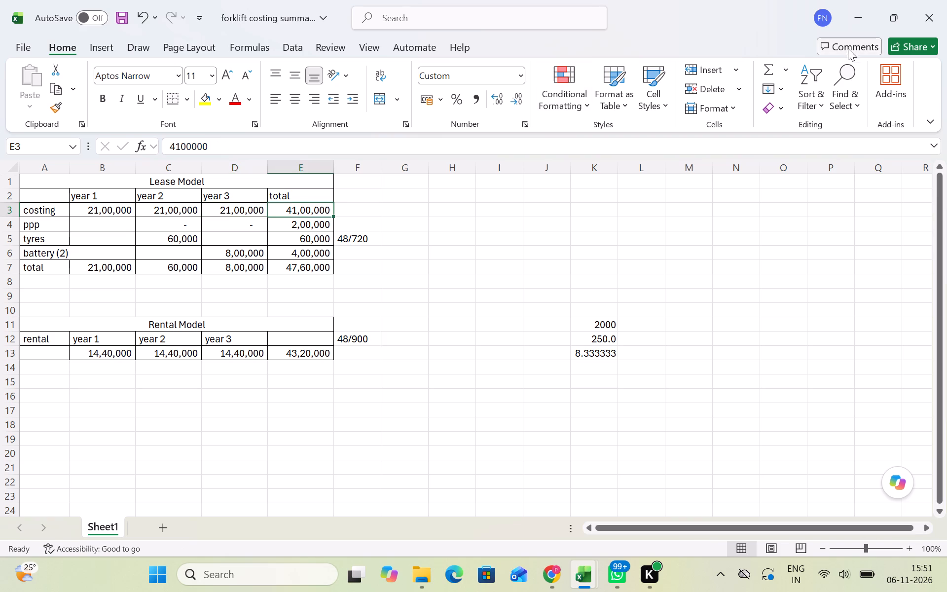
left_click(764, 68)
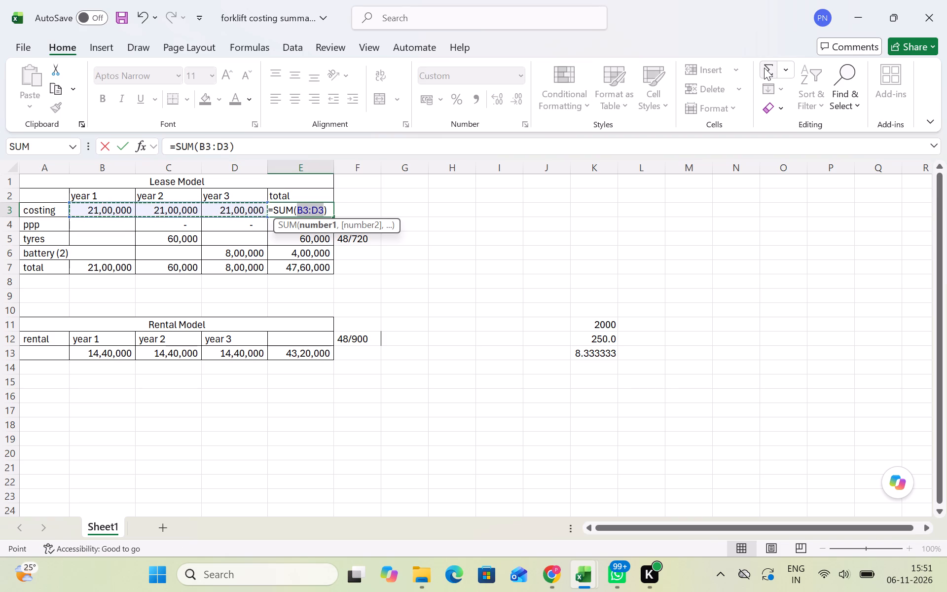
key("Return")
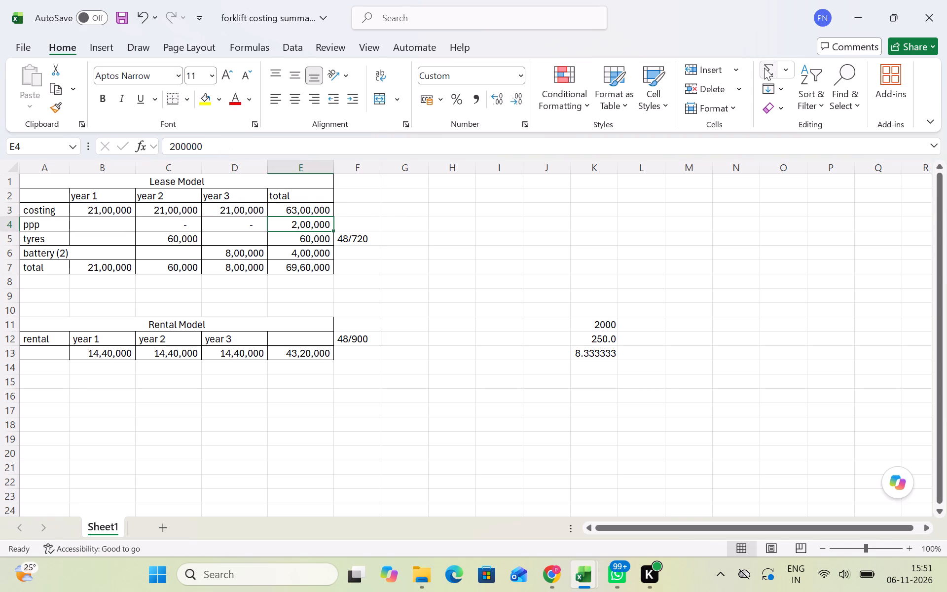
Clear the ppp and tyres row totals in cells E4 and E5 of the lease table.
key("BackSpace")
key("Down")
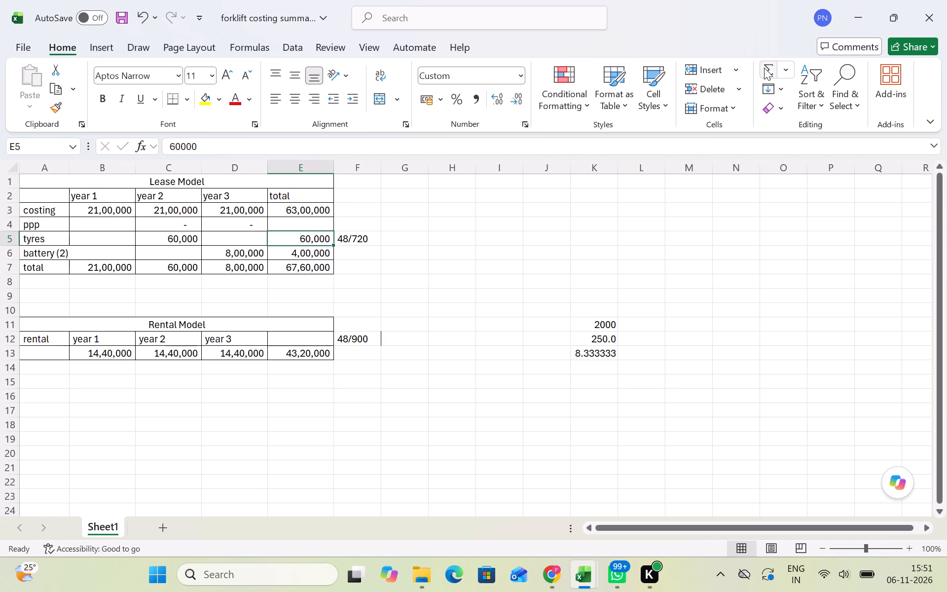
key("BackSpace")
key("Down")
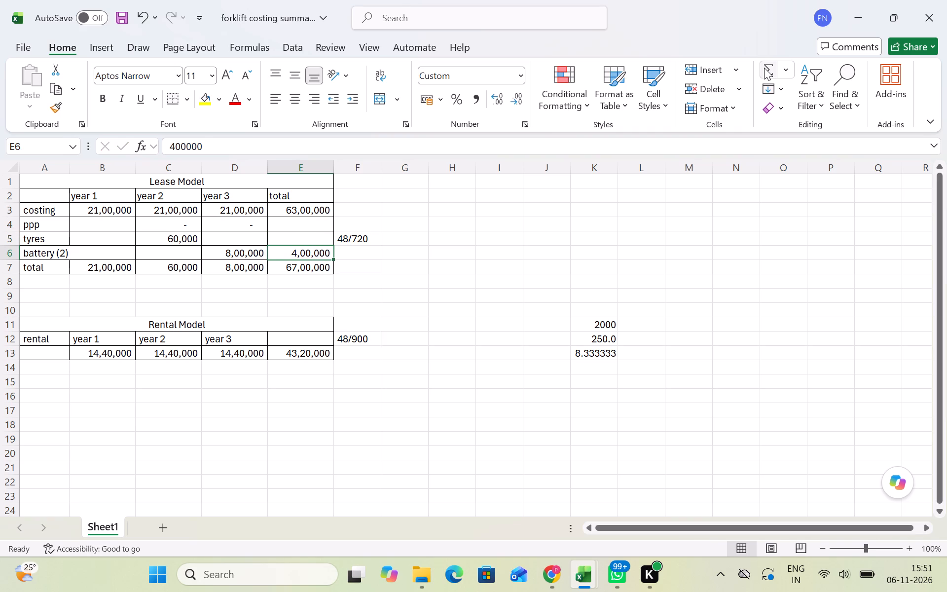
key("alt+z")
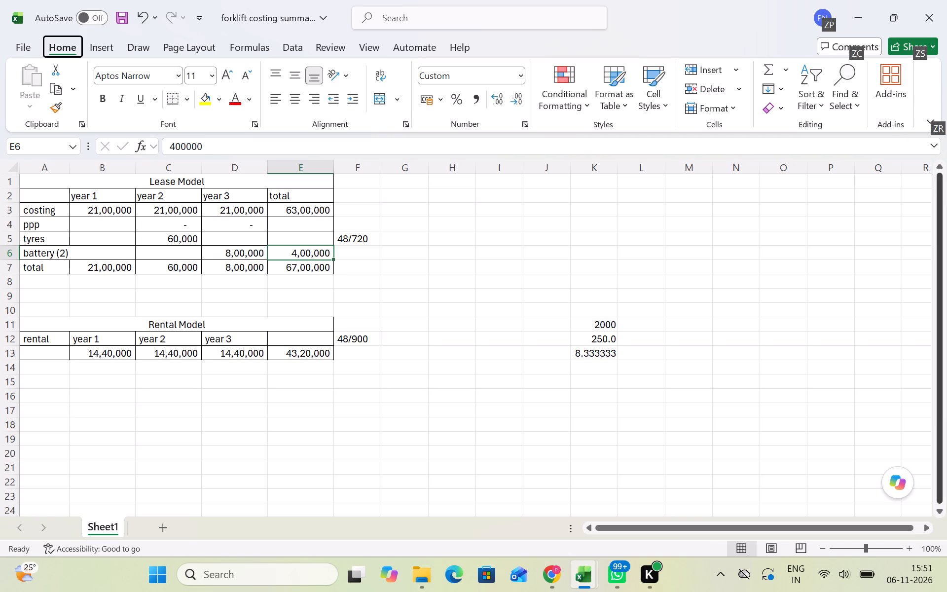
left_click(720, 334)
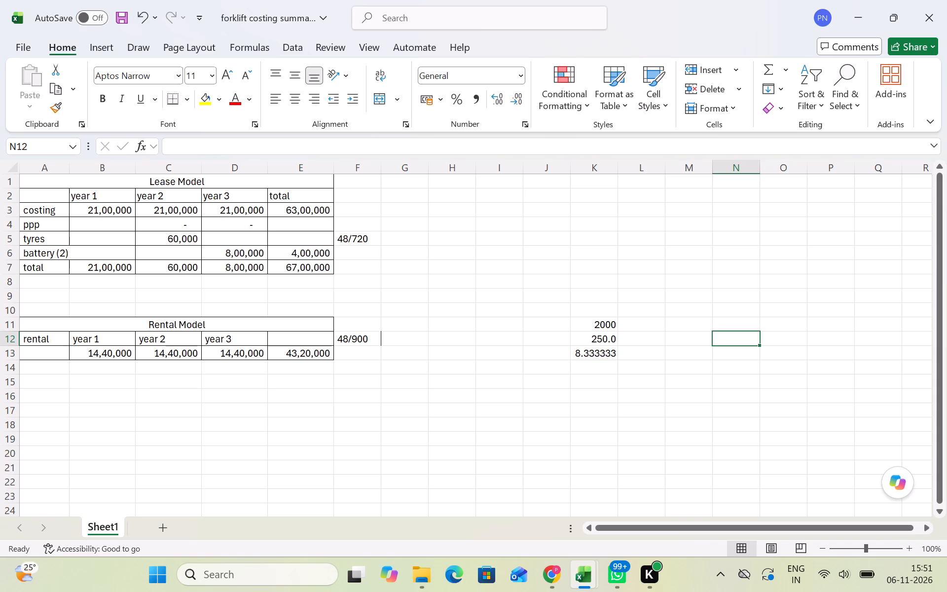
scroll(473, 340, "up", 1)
Copy the year 2 tyres amount of 60,000 from C5 into the year 1 and year 3 cells, B5 and D5.
left_click(32, 240)
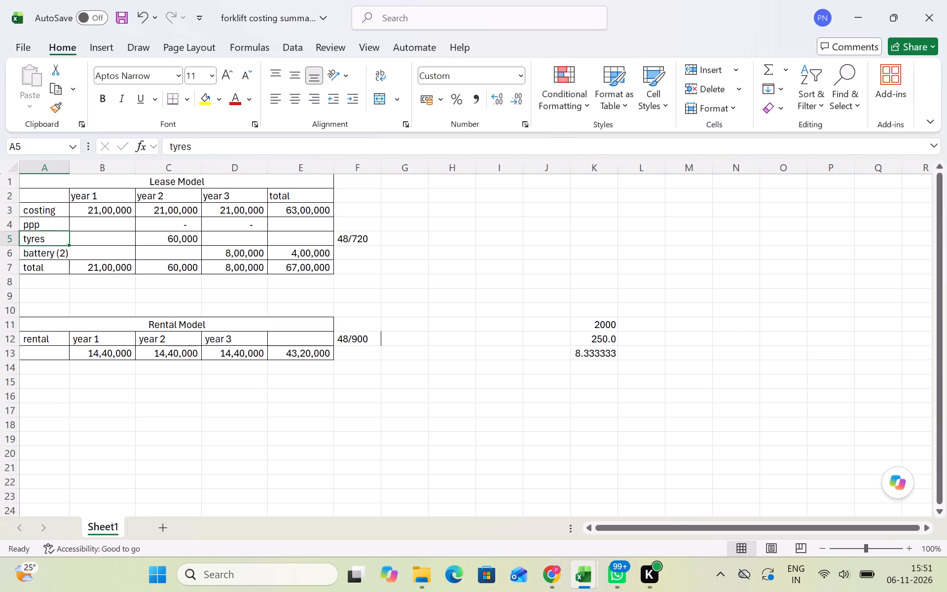
key("Right")
key("Right")
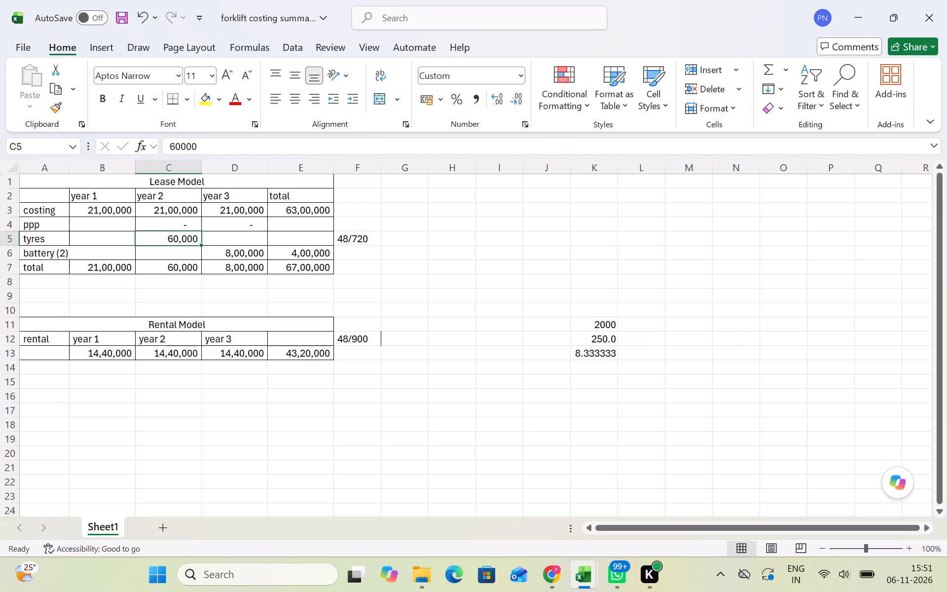
key("Left")
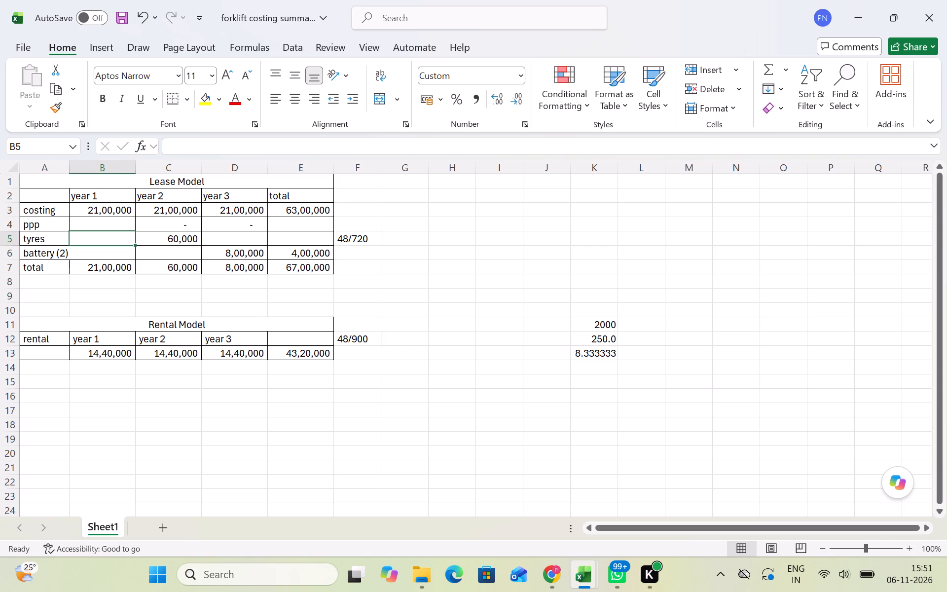
key("Right")
key("ctrl+c")
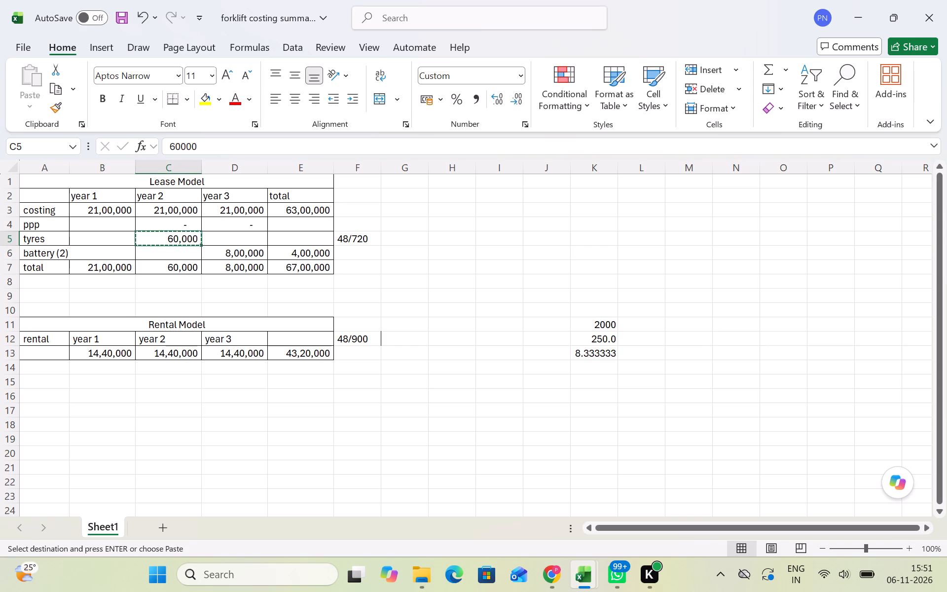
key("Left")
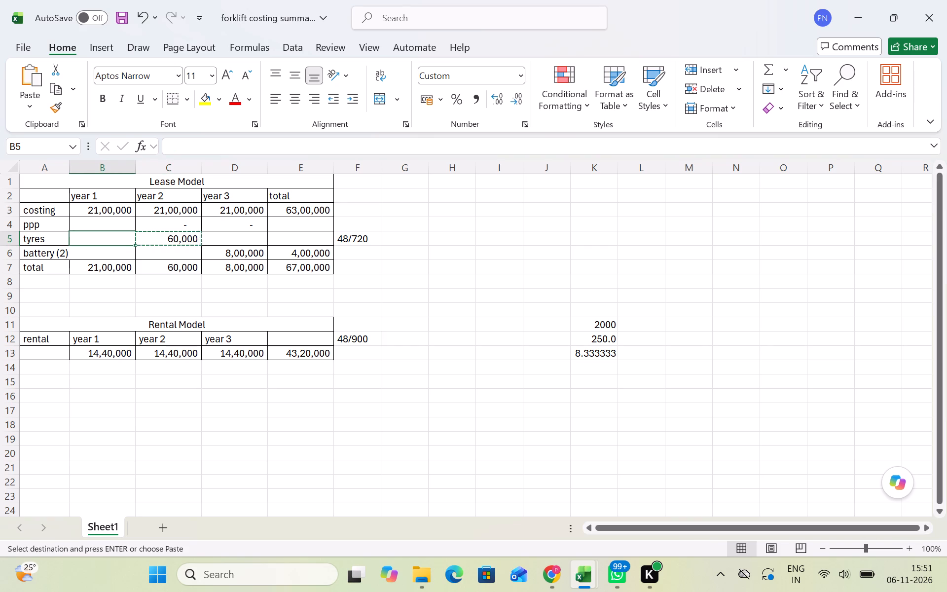
key("ctrl+v")
key("Right")
key("Right")
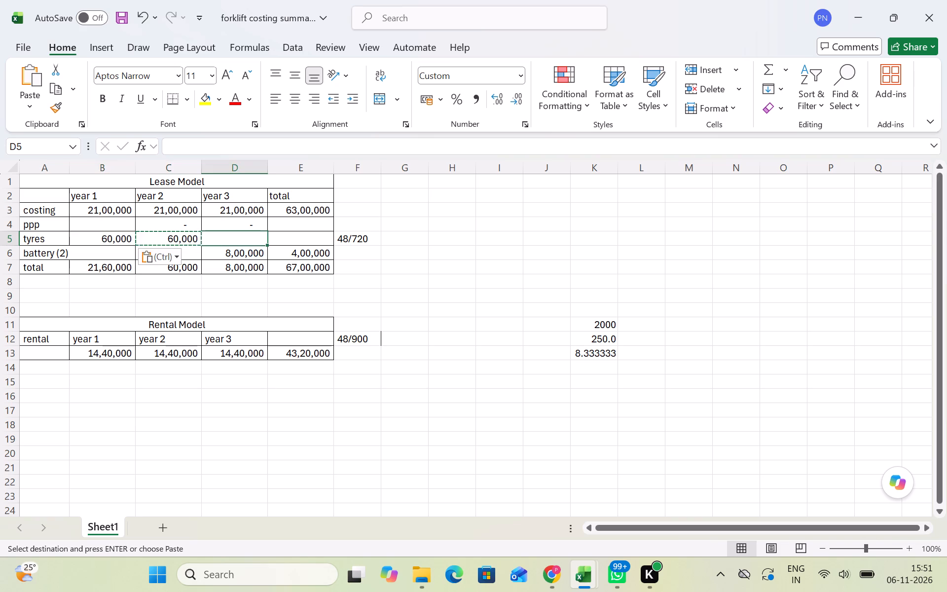
key("ctrl+v")
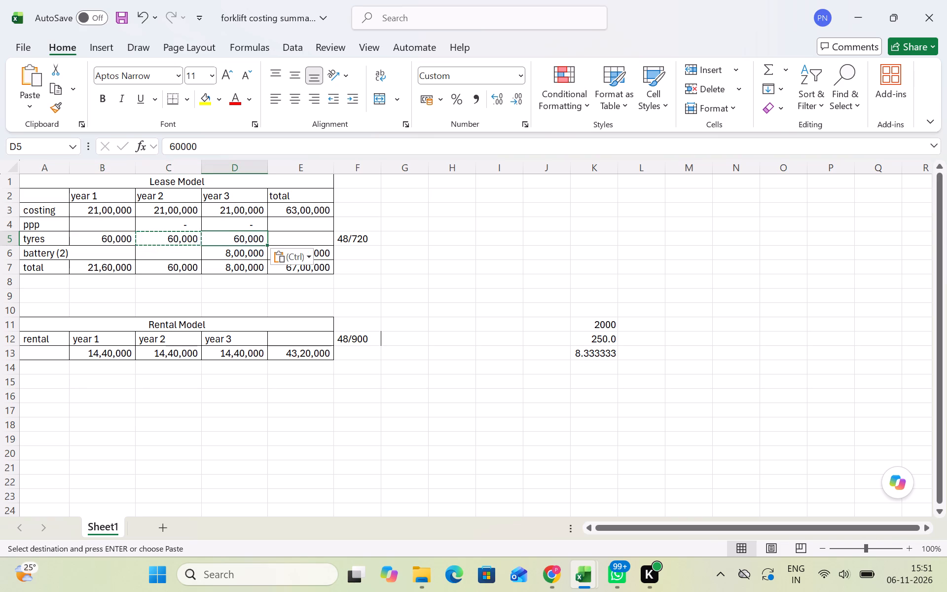
key("Return")
Clear the battery row's year 3 amount in D6 and its total in E6 of the lease table.
key("Down")
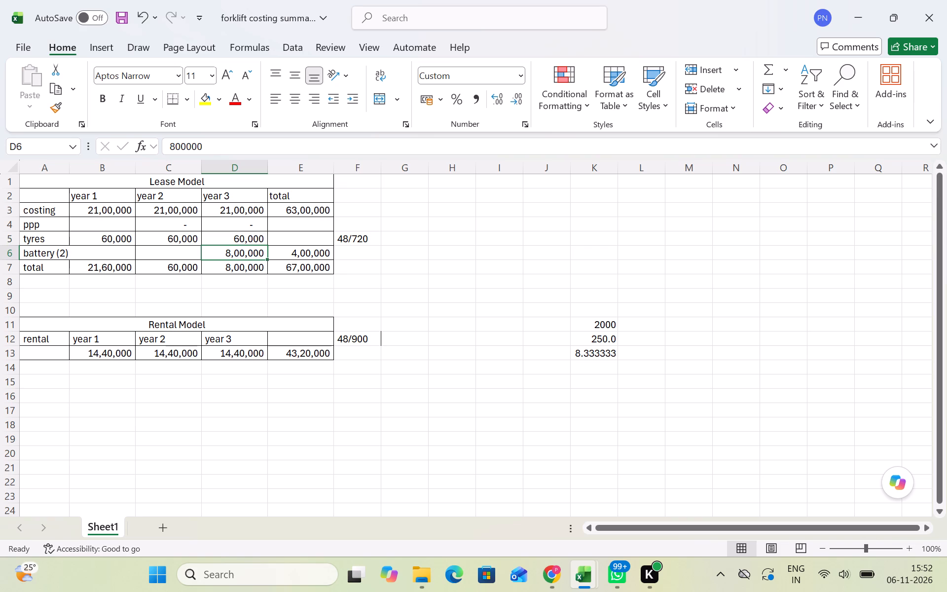
key("BackSpace")
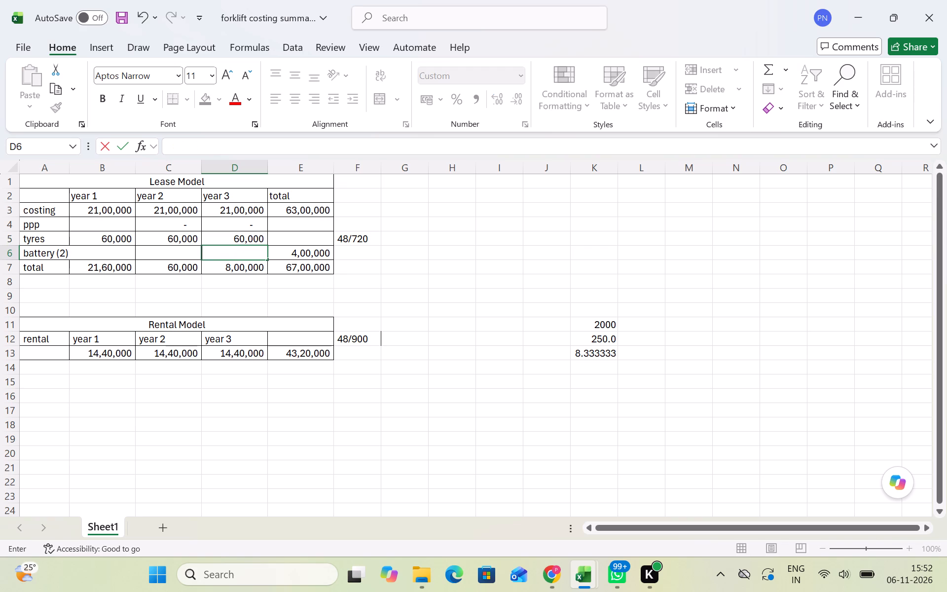
key("Return")
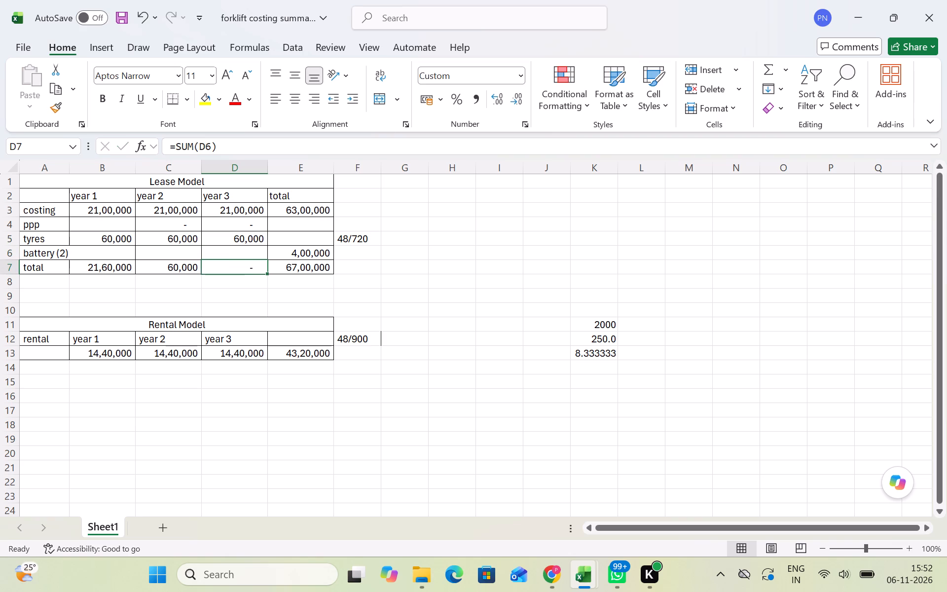
key("Up")
key("Right")
key("Down")
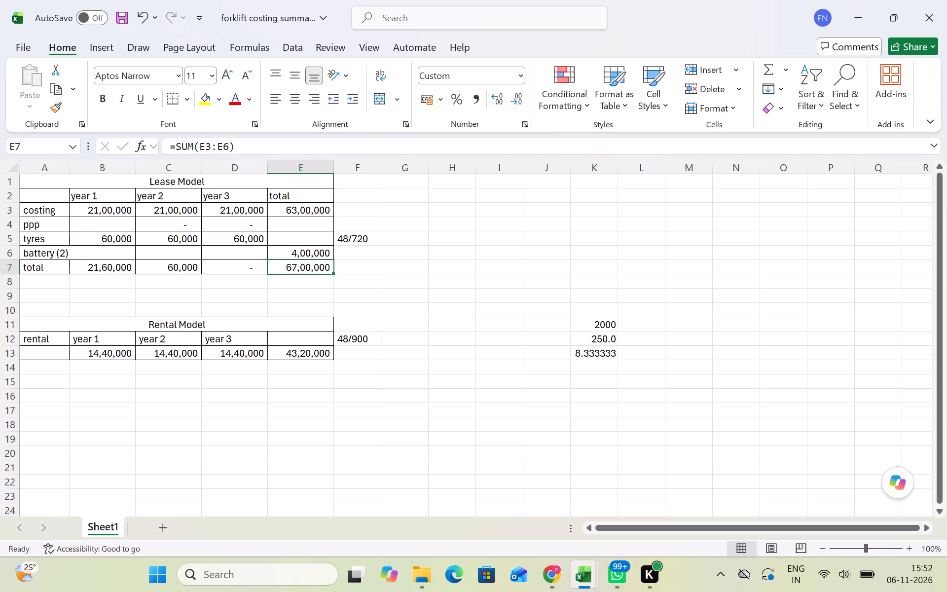
key("Up")
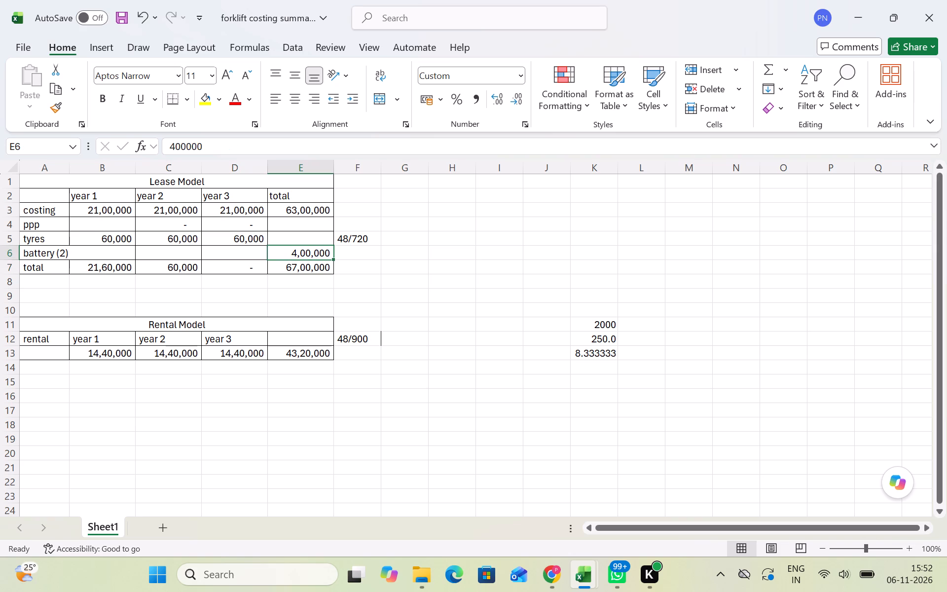
key("BackSpace")
key("Return")
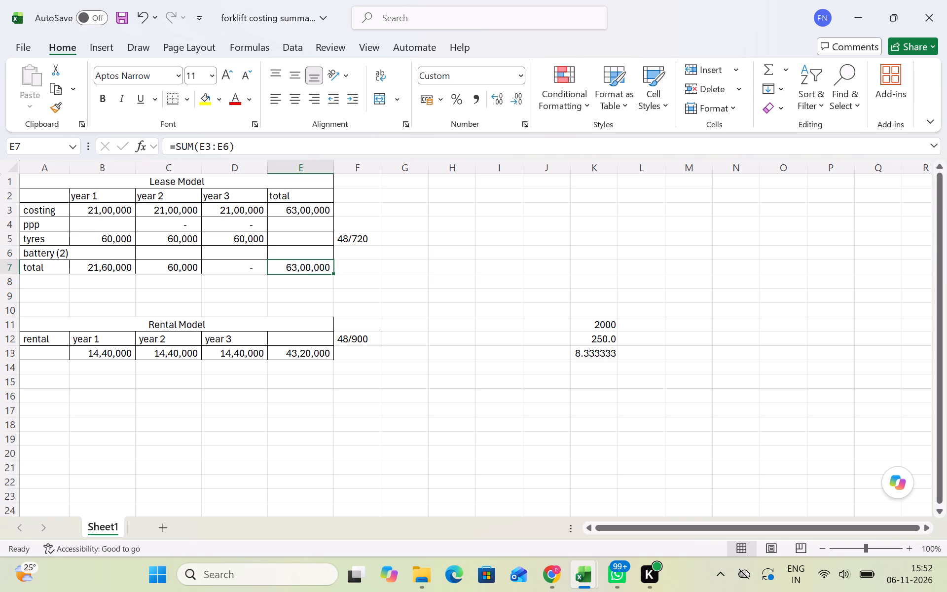
left_click(349, 300)
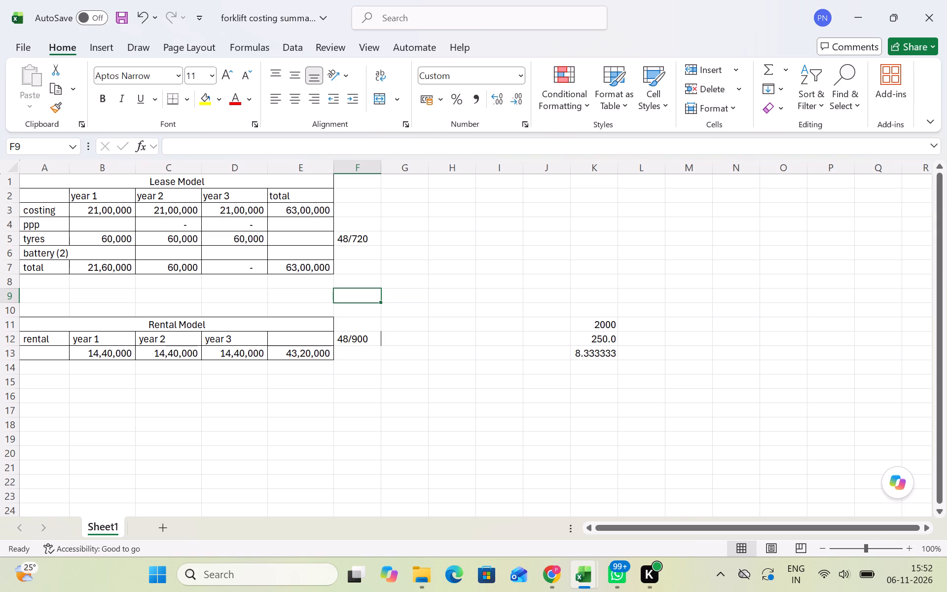
Copy the costing row's total formula from E3 into the tyres row's total cell E5.
left_click(301, 205)
key("ctrl+c")
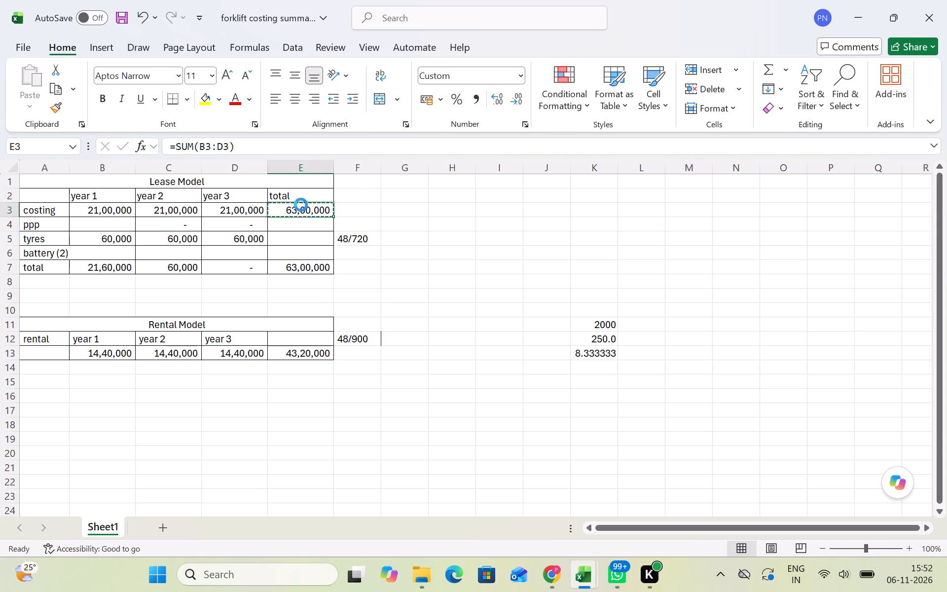
left_click(314, 241)
key("ctrl+v")
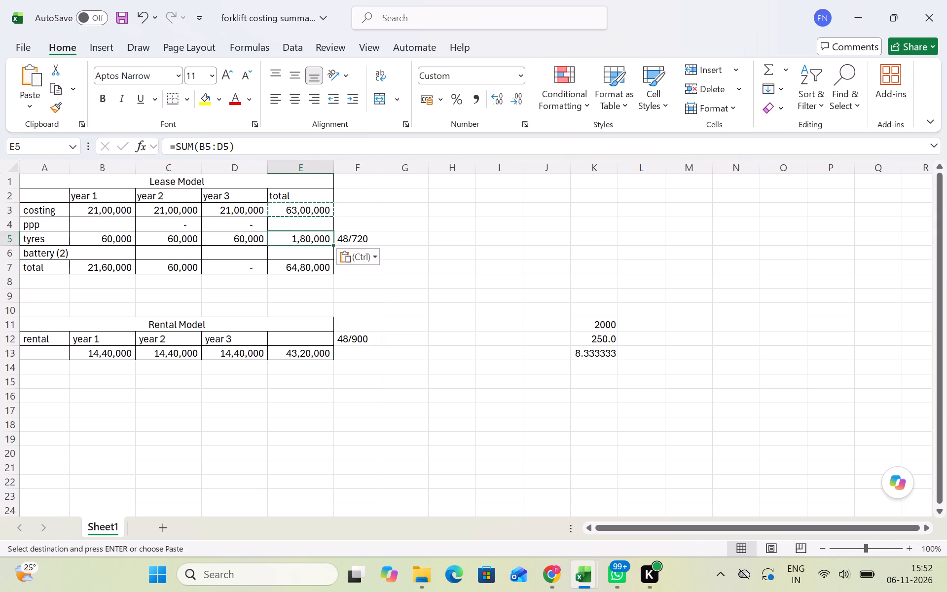
key("Escape")
left_click(403, 314)
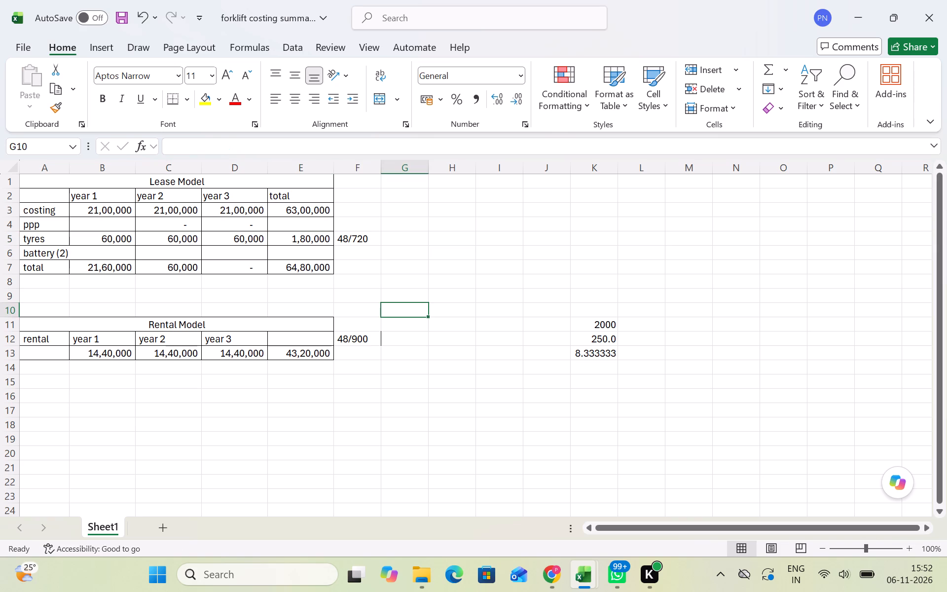
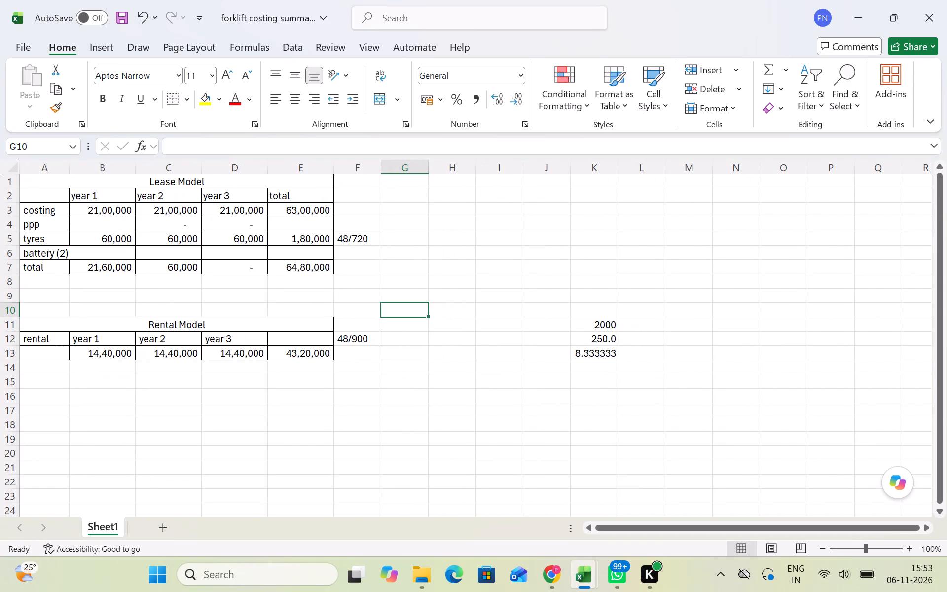
Make the Lease Model title in row 1 bold.
scroll(448, 409, "right", 2)
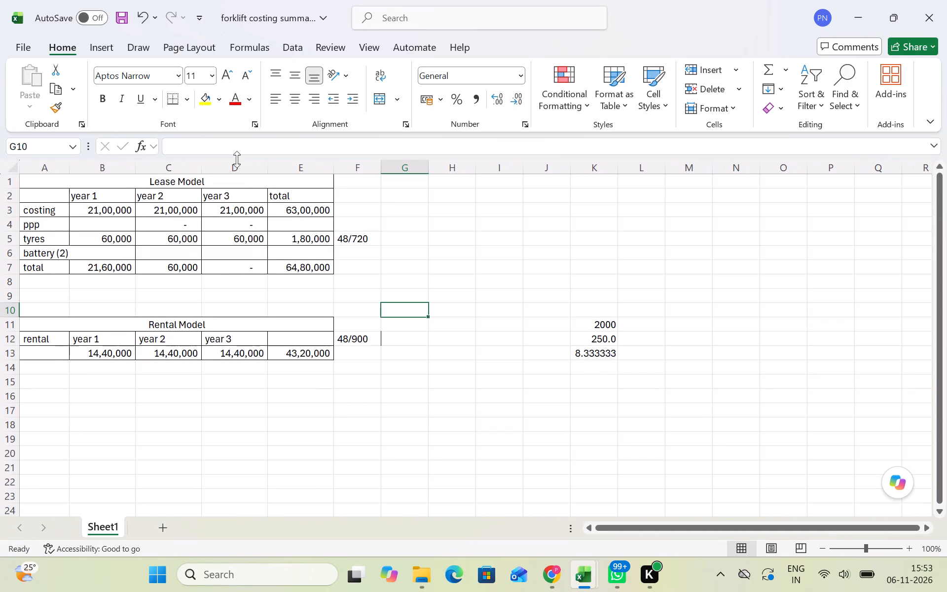
left_click(236, 178)
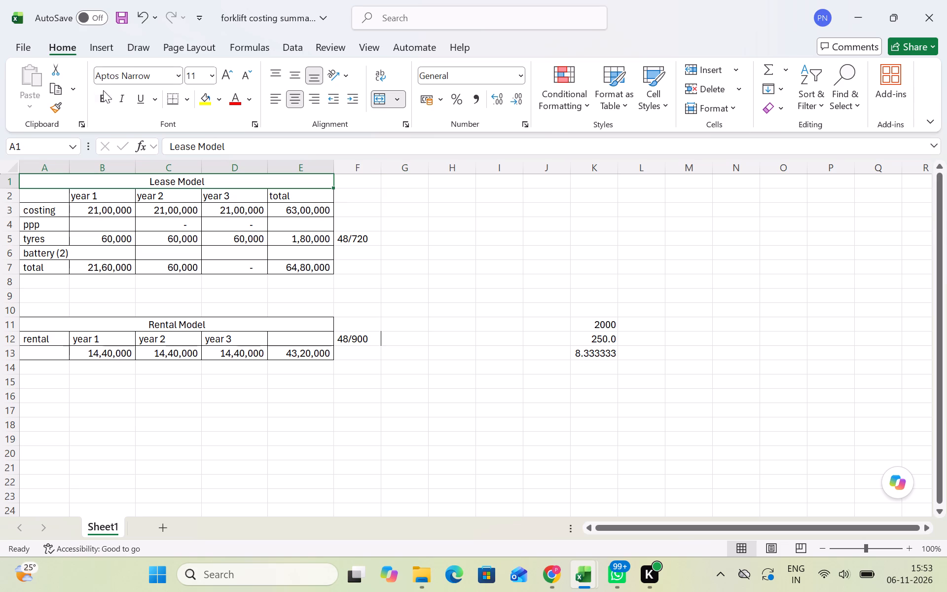
left_click(103, 91)
Right-align the lease table's three year headings in cells B2 to D2.
left_click(104, 199)
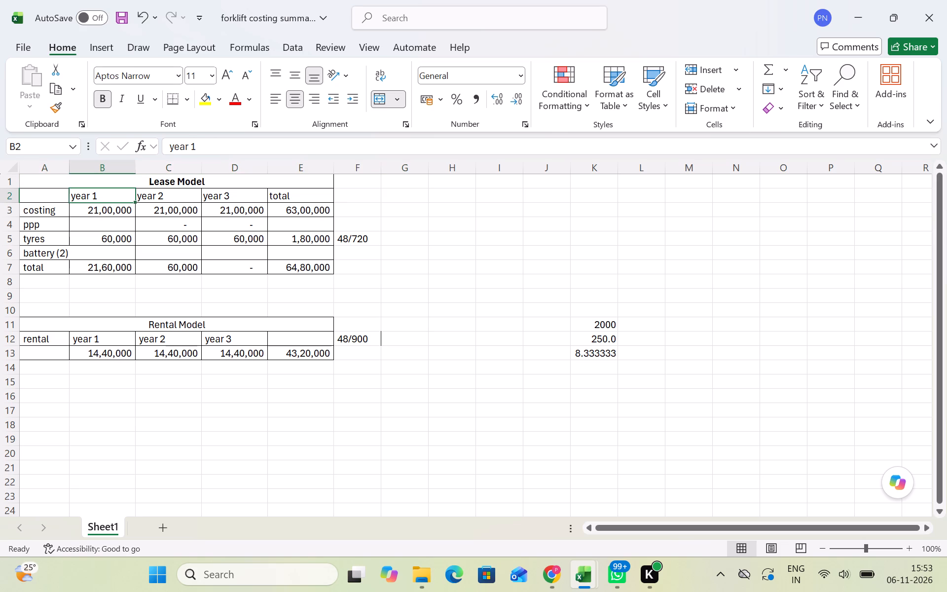
key("shift+Right")
key("shift+Right")
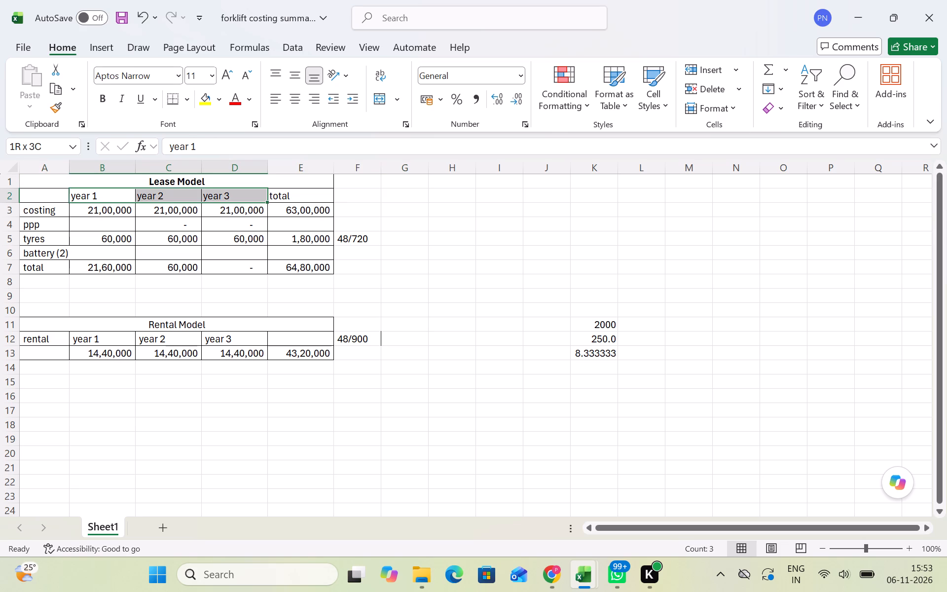
left_click(313, 99)
left_click(374, 275)
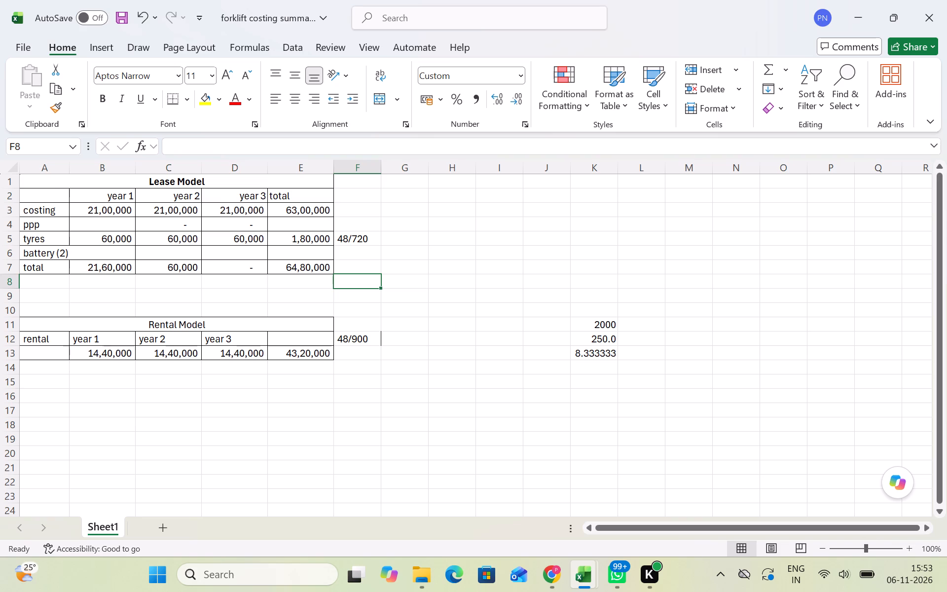
Capitalise the lease table's year headings in B2 to D2 as Year 1, Year 2 and Year 3.
left_click(99, 196)
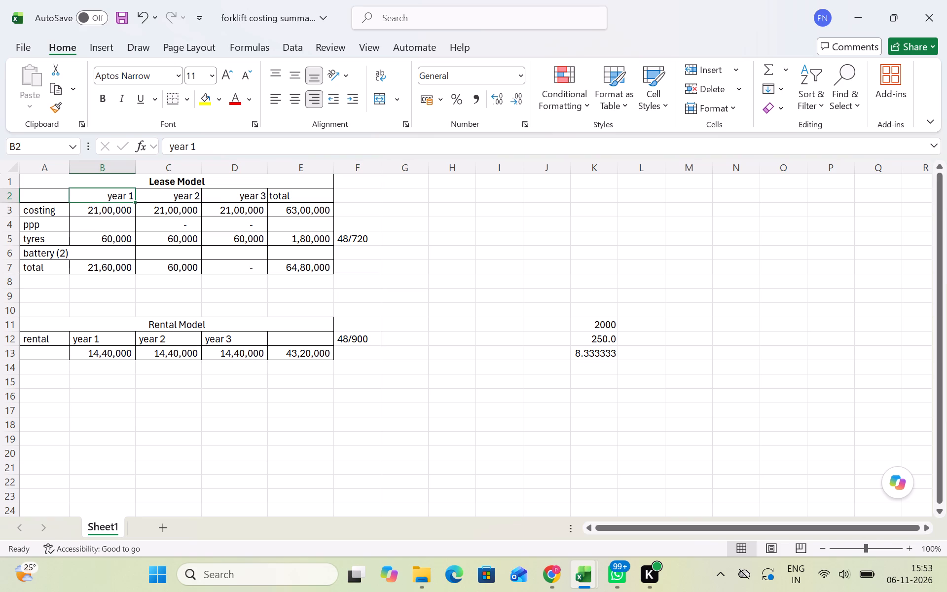
left_click(175, 149)
key("BackSpace")
key("shift+y")
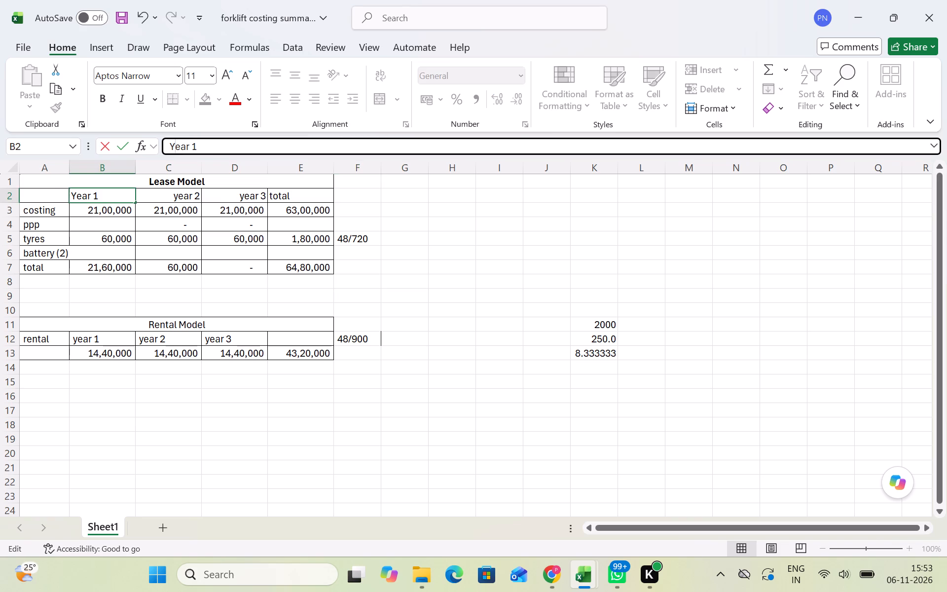
key("Return")
key("Up")
key("Right")
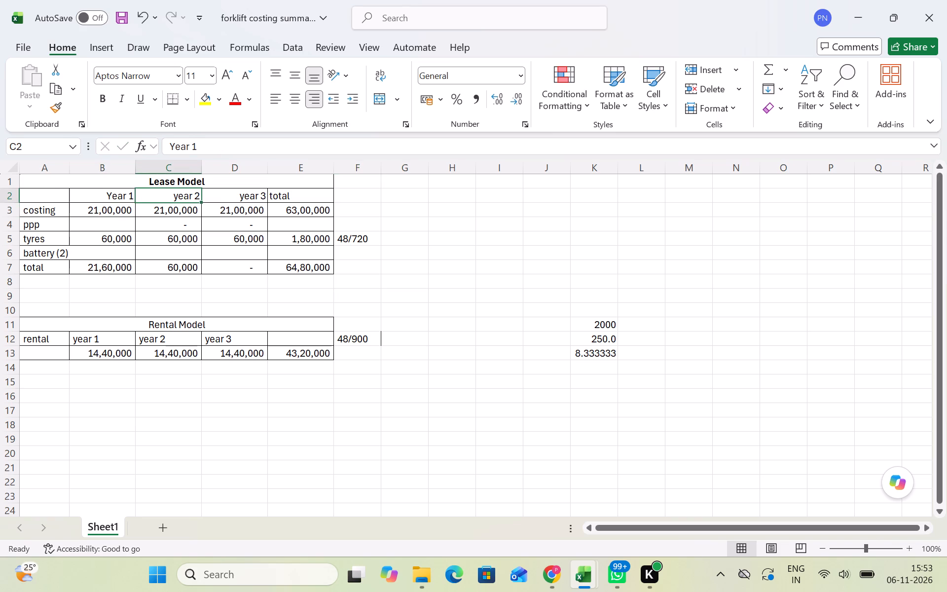
left_click(175, 149)
key("BackSpace")
key("shift+y")
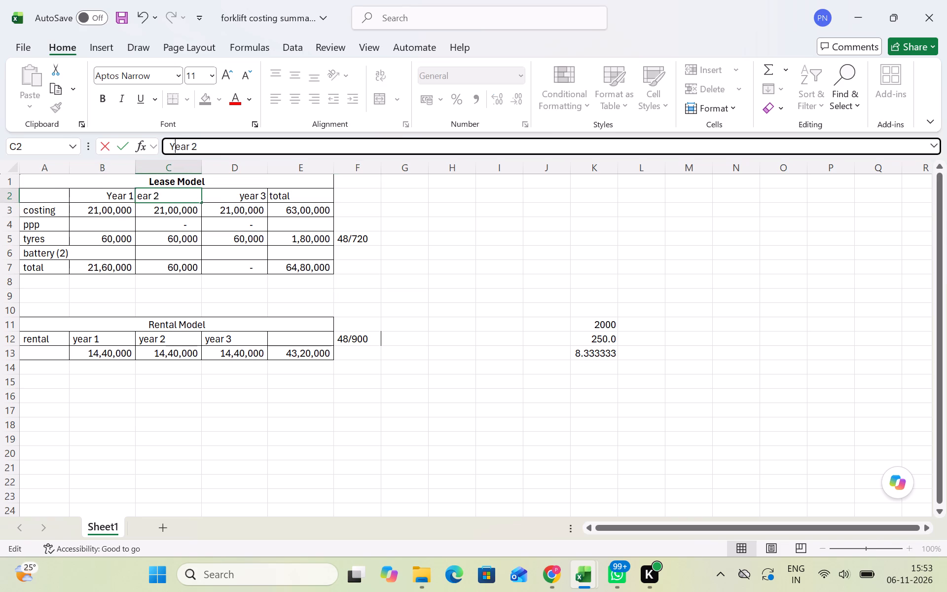
key("Return")
key("Up")
key("Right")
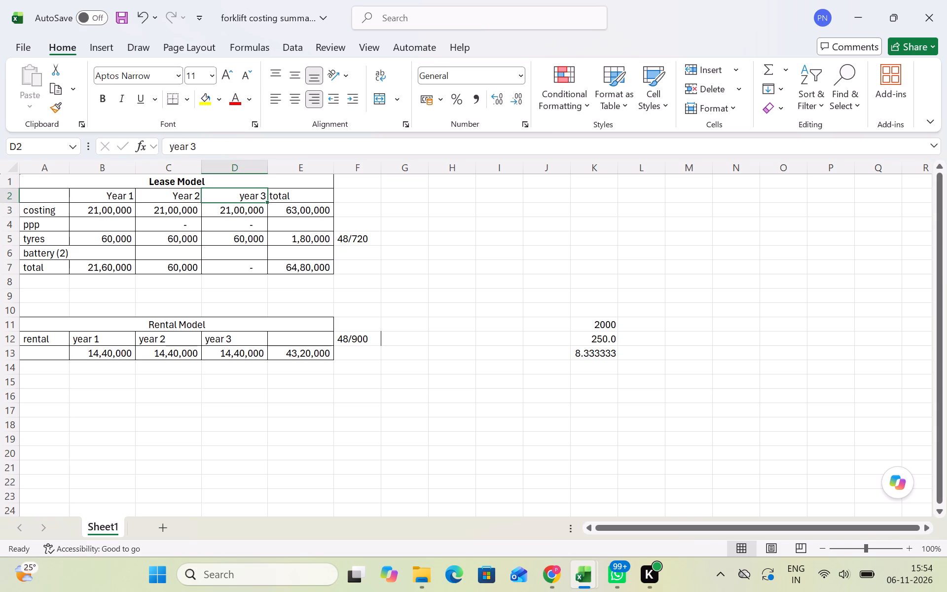
left_click(175, 149)
key("BackSpace")
key("shift+y")
key("Return")
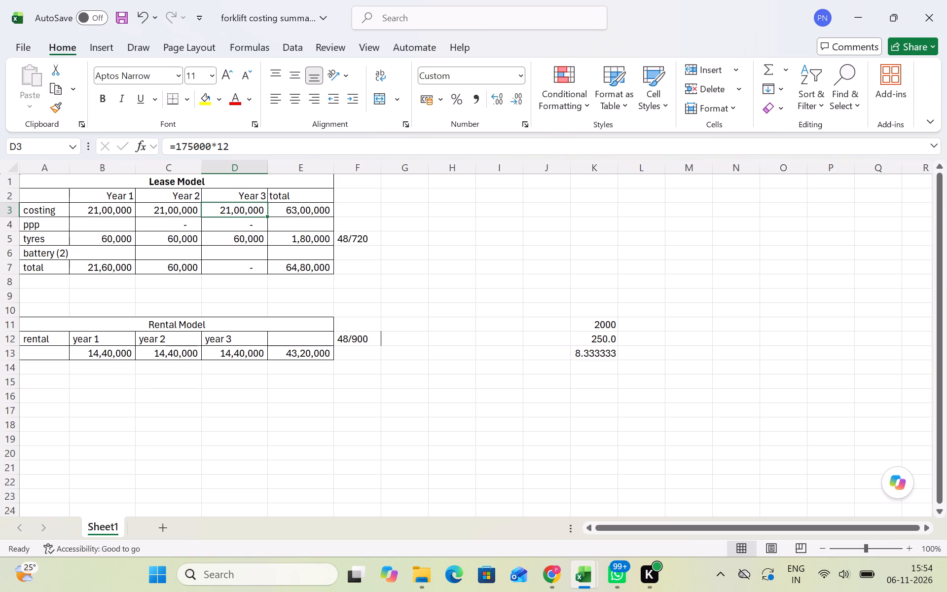
Right-align the rental table's three year headings in cells B12 to D12.
left_click(103, 335)
key("shift+Right")
key("shift+Right")
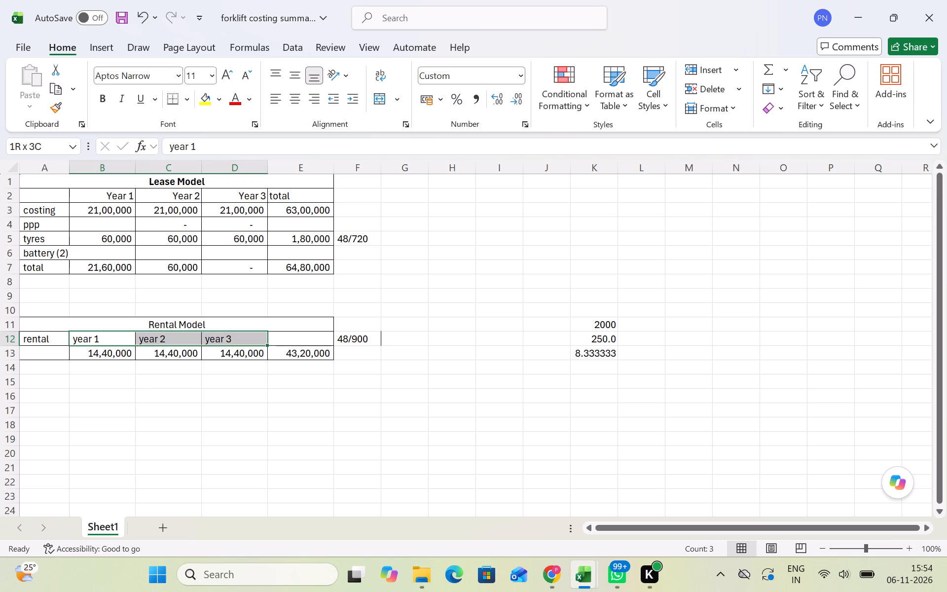
left_click(314, 102)
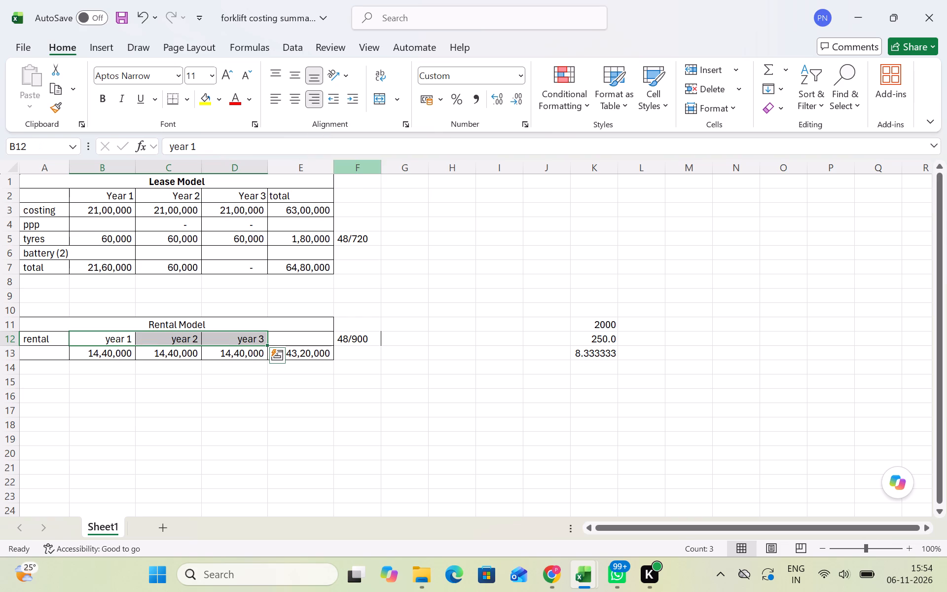
left_click(442, 475)
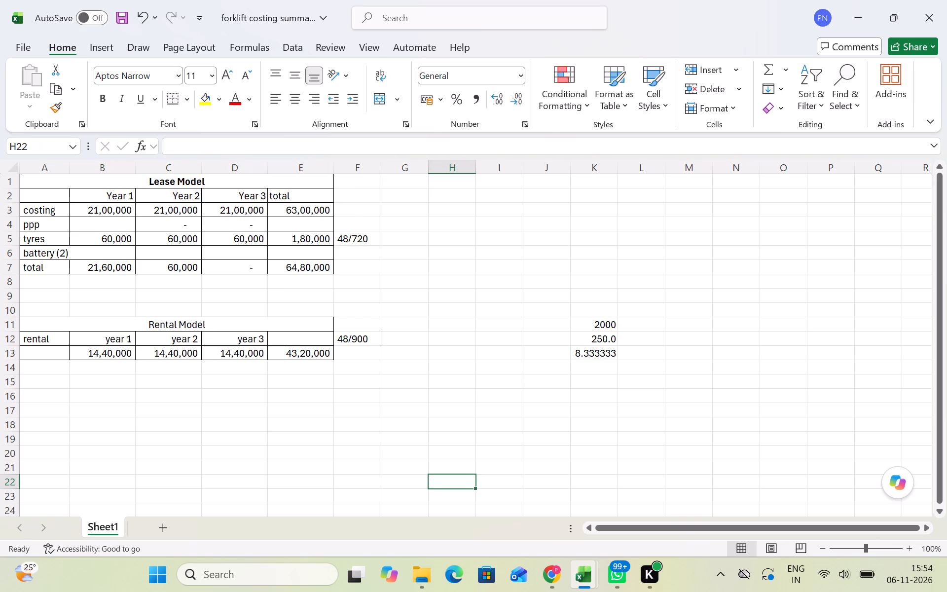
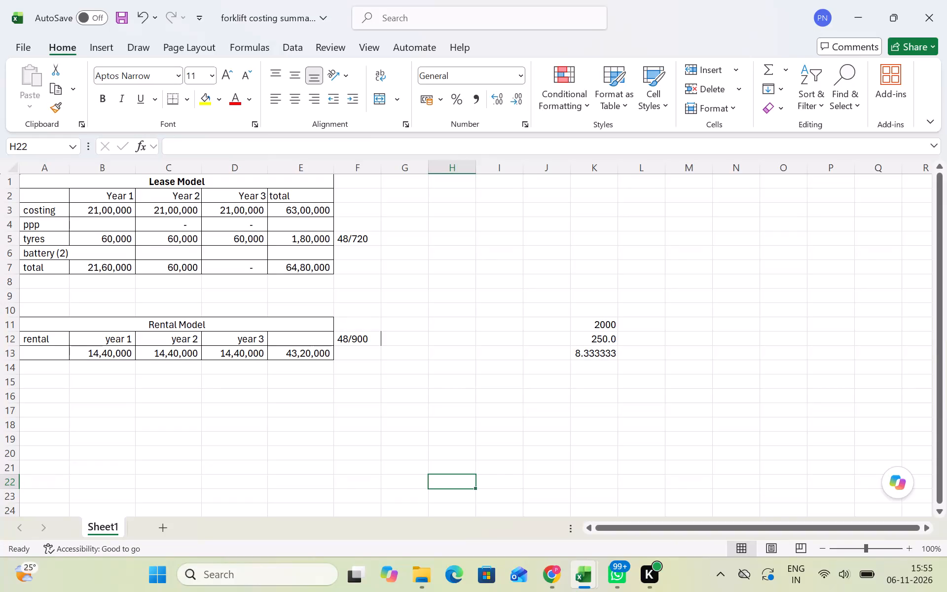
Enter 4700000 in cell E8, directly below the lease table's overall total.
left_click(304, 283)
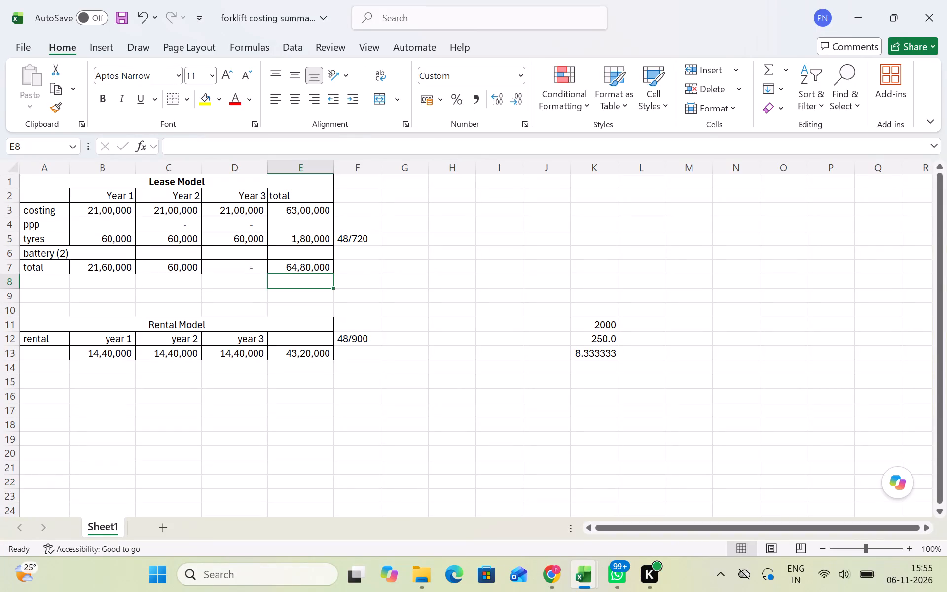
key("4")
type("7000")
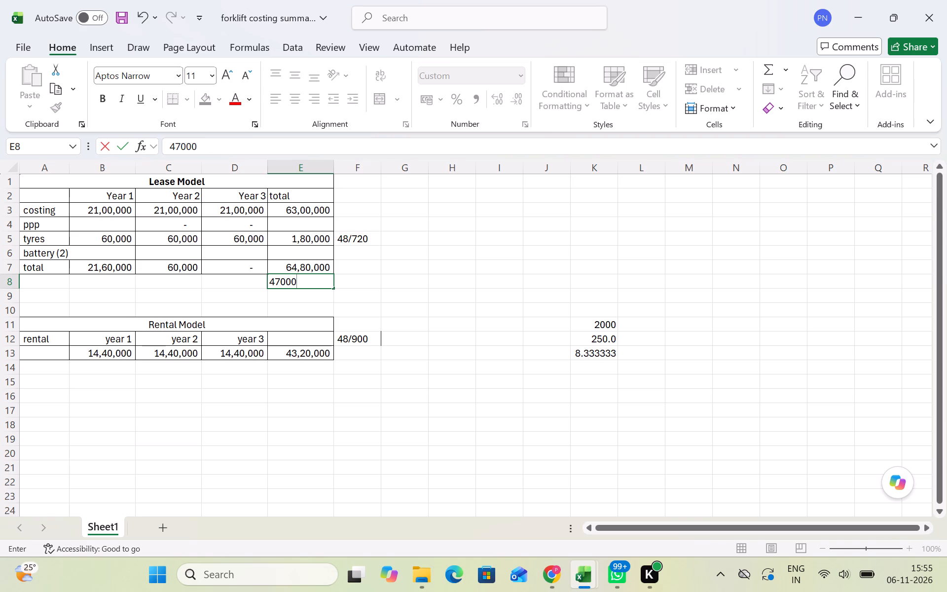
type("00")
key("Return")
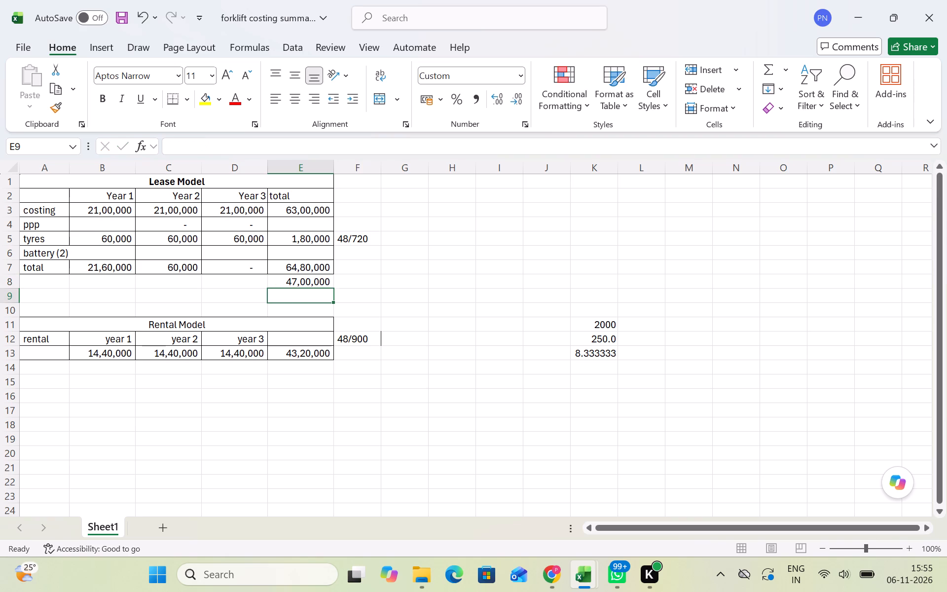
Calculate the difference between the lease total and the amount below it in cell F8 with =E7-E8.
left_click(365, 285)
key("equal")
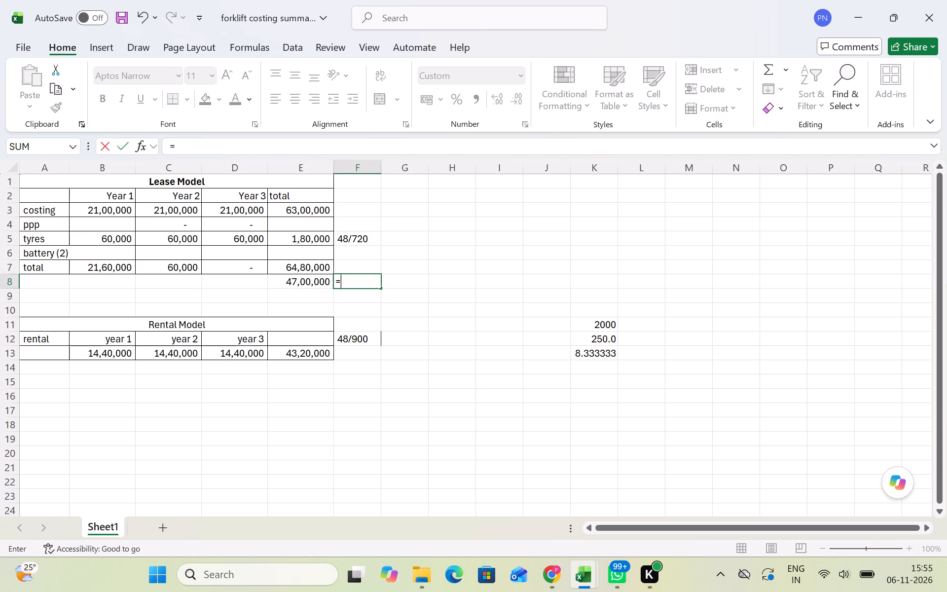
left_click(300, 268)
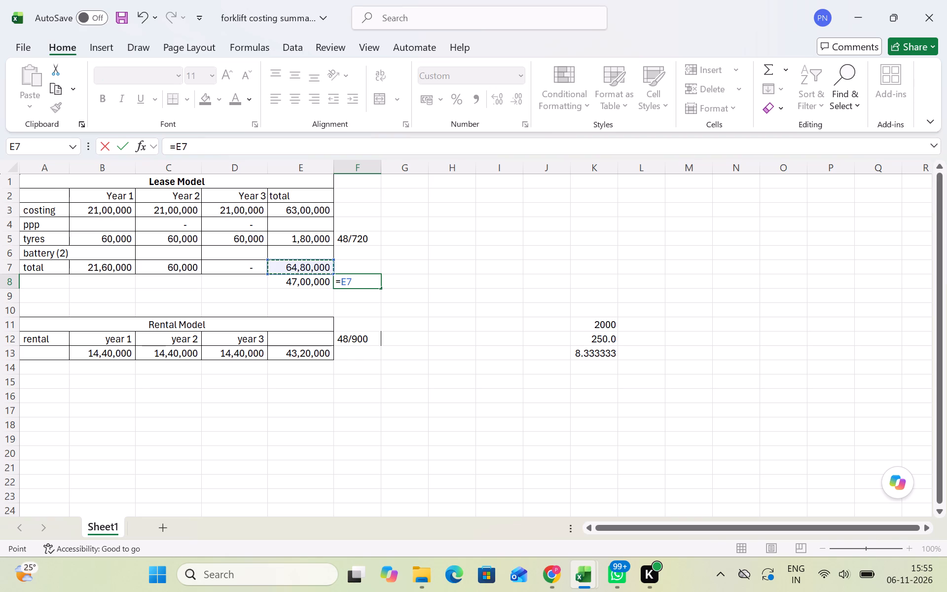
key("minus")
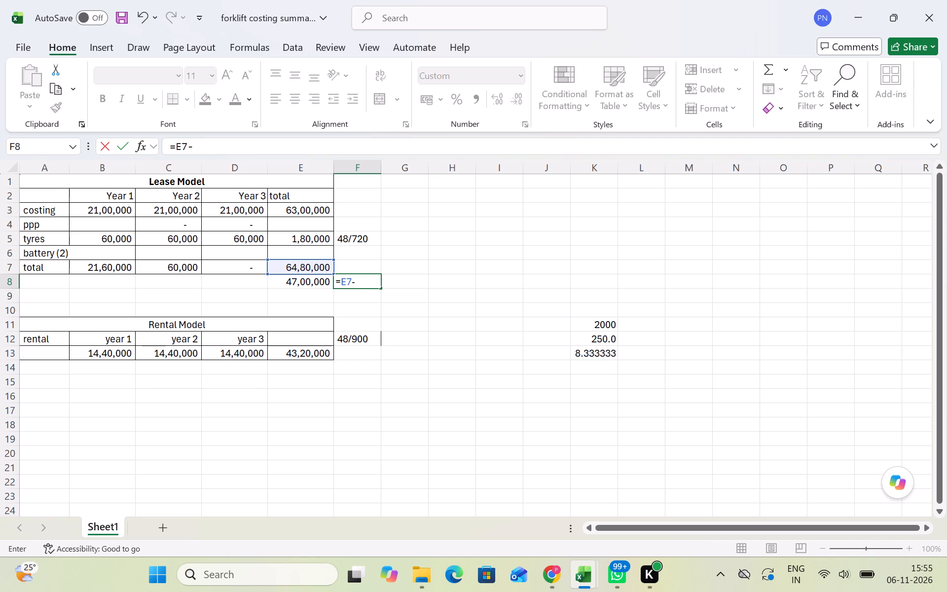
left_click(304, 285)
key("Return")
key("Up")
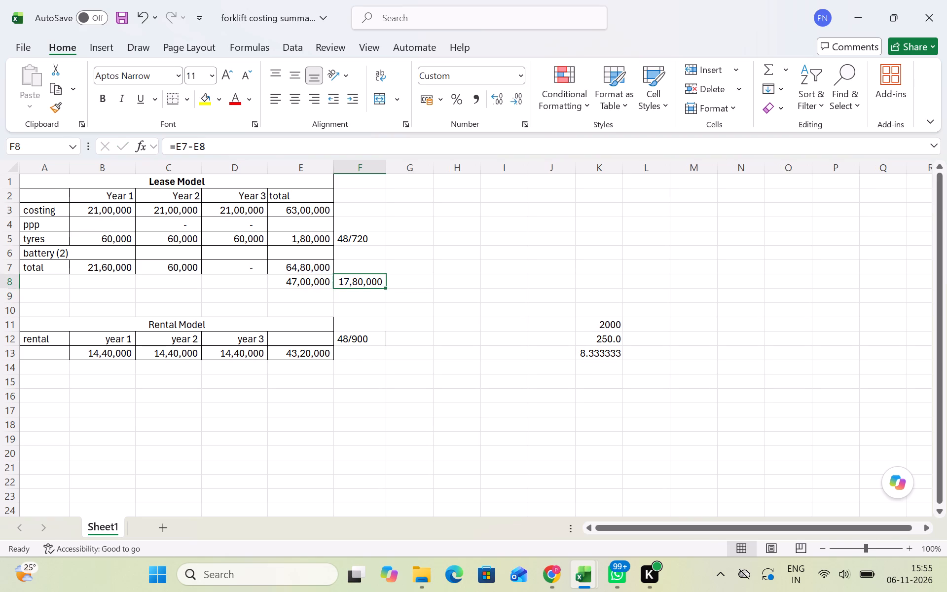
Calculate that difference as a ratio of the E8 amount in cell G8 with =F8/E8.
key("Right")
key("equal")
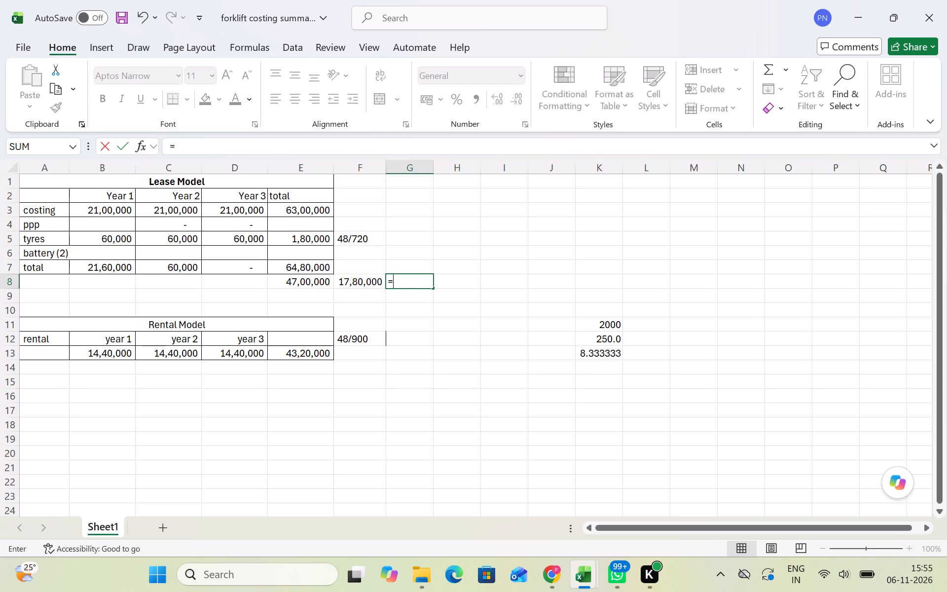
left_click(351, 283)
key("slash")
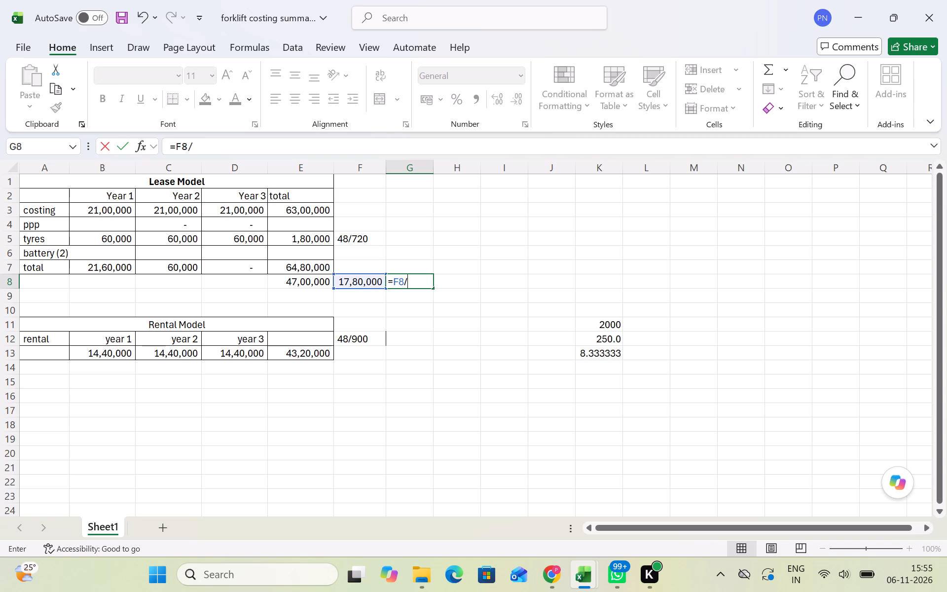
left_click(300, 281)
key("Return")
key("Up")
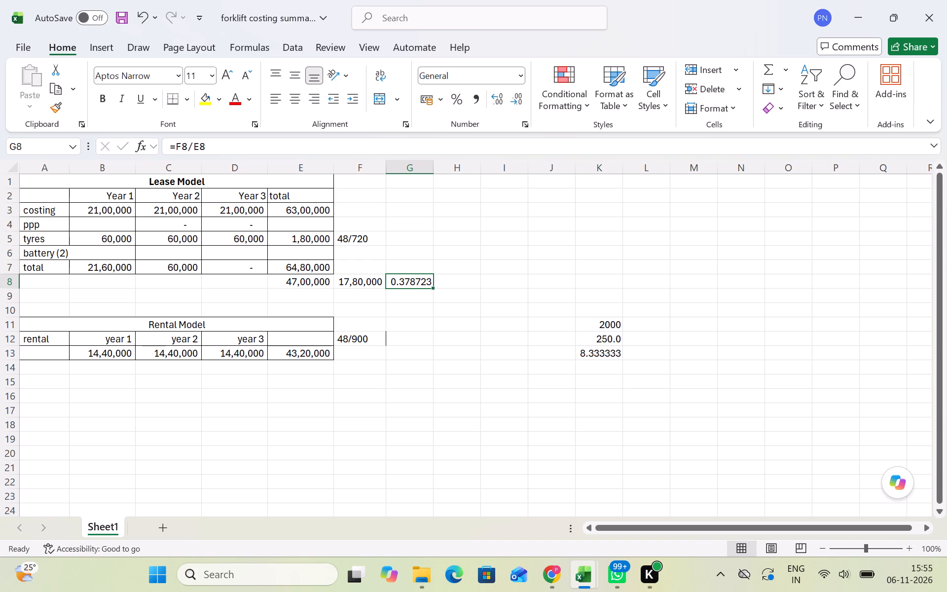
Right-align the lease table's total heading in cell E2.
left_click(295, 200)
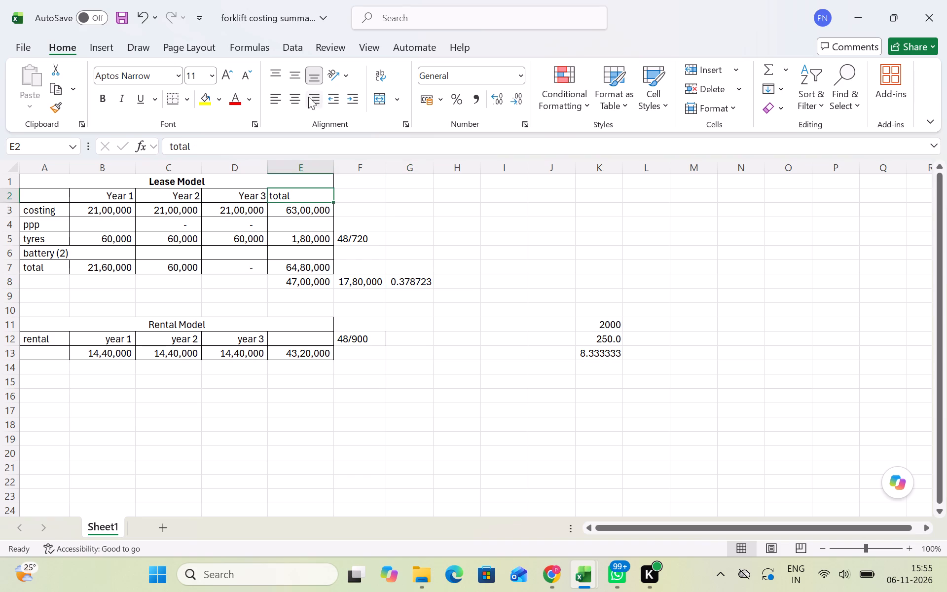
left_click(317, 100)
left_click(476, 312)
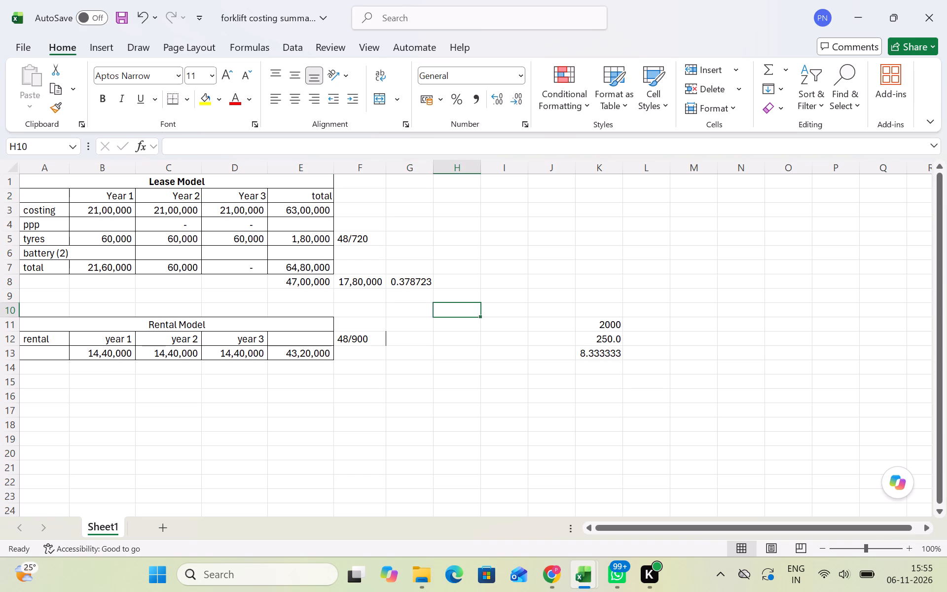